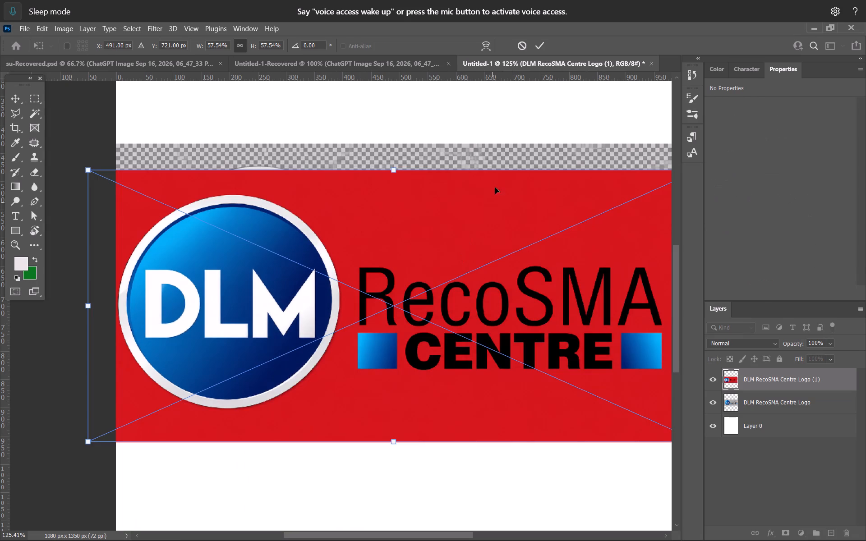
pyautogui.click(544, 46)
# Delete the older "DLM RecoSMA Centre Logo" layer with the checkered background.
pyautogui.click(766, 404)
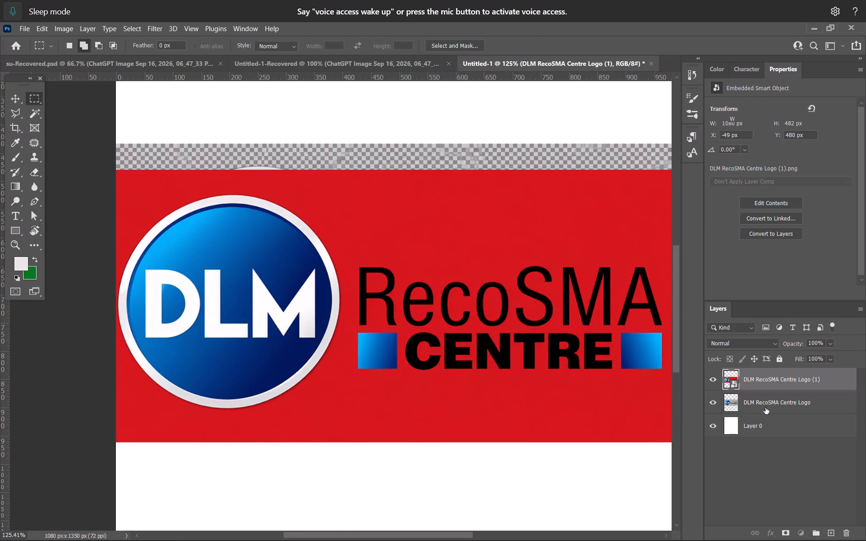
pyautogui.press('Delete')
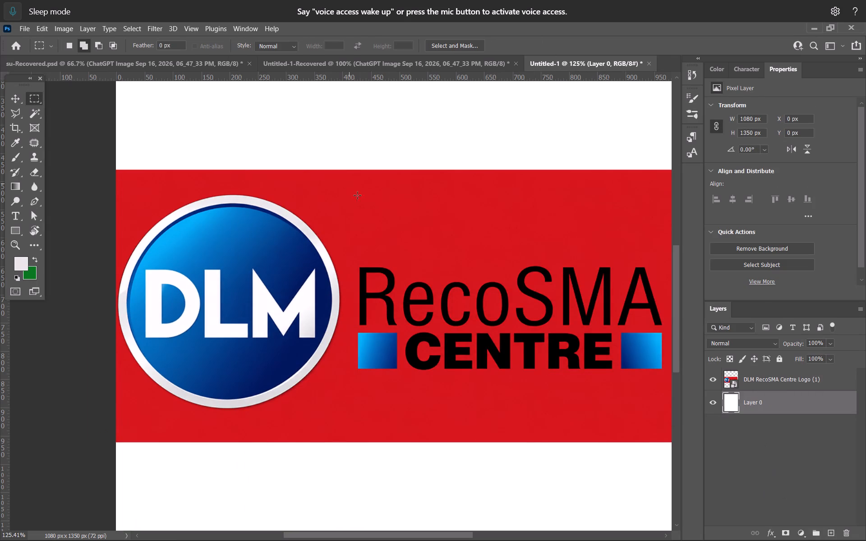
# Rasterize the "DLM RecoSMA Centre Logo (1)" layer and erase the red area surrounding the logo using the Magic Wand, leaving nothing selected.
pyautogui.press('w')
pyautogui.click(379, 419)
pyautogui.keyDown('alt'); pyautogui.scroll(-4, 377, 418); pyautogui.keyUp('alt')
pyautogui.hotkey('ctrl', 'd')
pyautogui.click(761, 381)
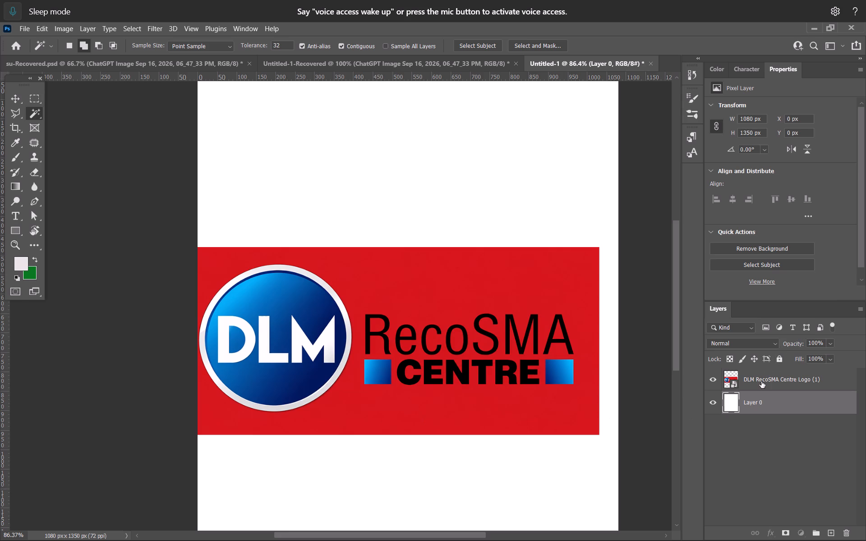
pyautogui.rightClick(751, 381)
pyautogui.click(616, 265)
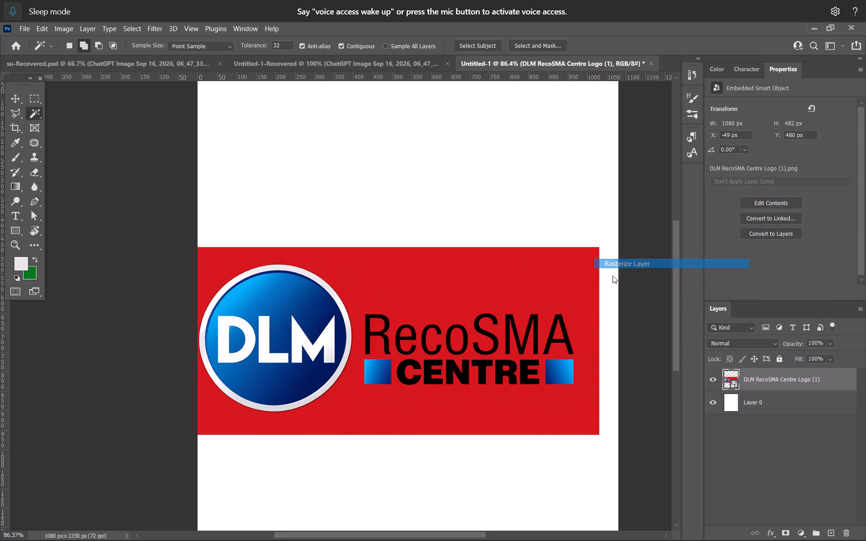
pyautogui.click(529, 406)
pyautogui.press('Delete')
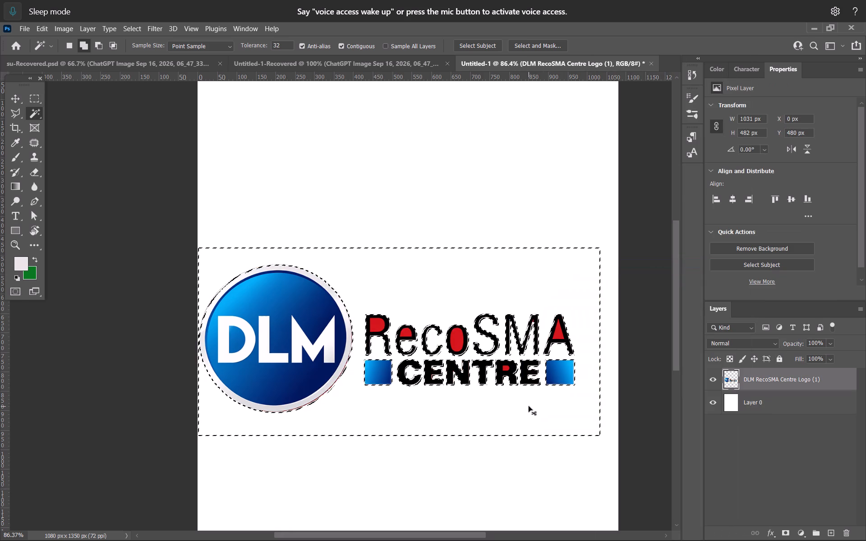
pyautogui.hotkey('ctrl', 'd')
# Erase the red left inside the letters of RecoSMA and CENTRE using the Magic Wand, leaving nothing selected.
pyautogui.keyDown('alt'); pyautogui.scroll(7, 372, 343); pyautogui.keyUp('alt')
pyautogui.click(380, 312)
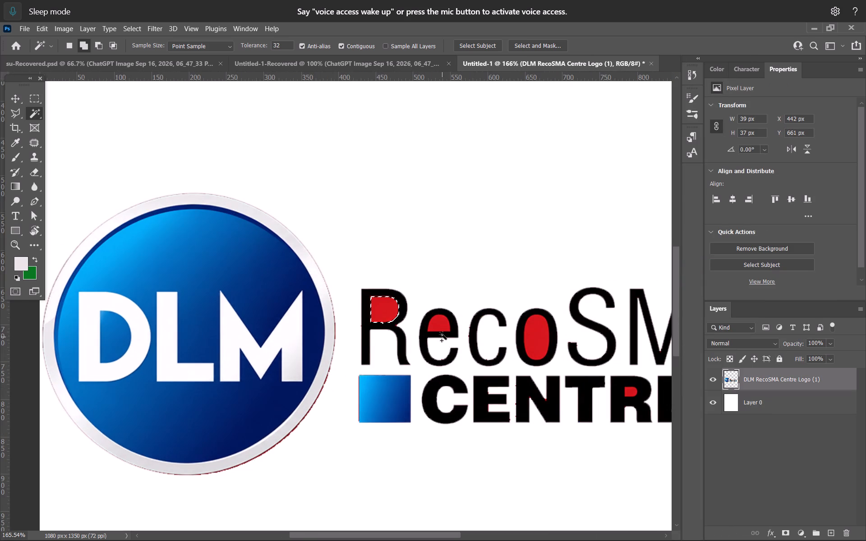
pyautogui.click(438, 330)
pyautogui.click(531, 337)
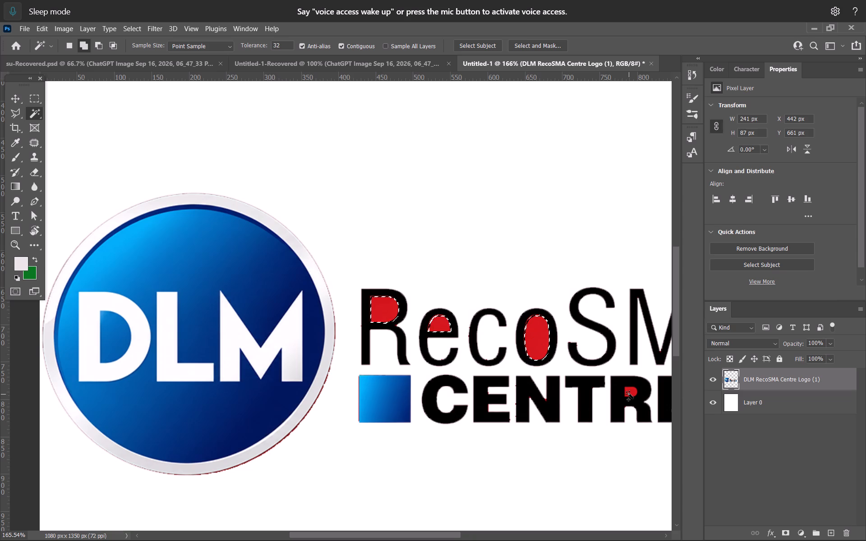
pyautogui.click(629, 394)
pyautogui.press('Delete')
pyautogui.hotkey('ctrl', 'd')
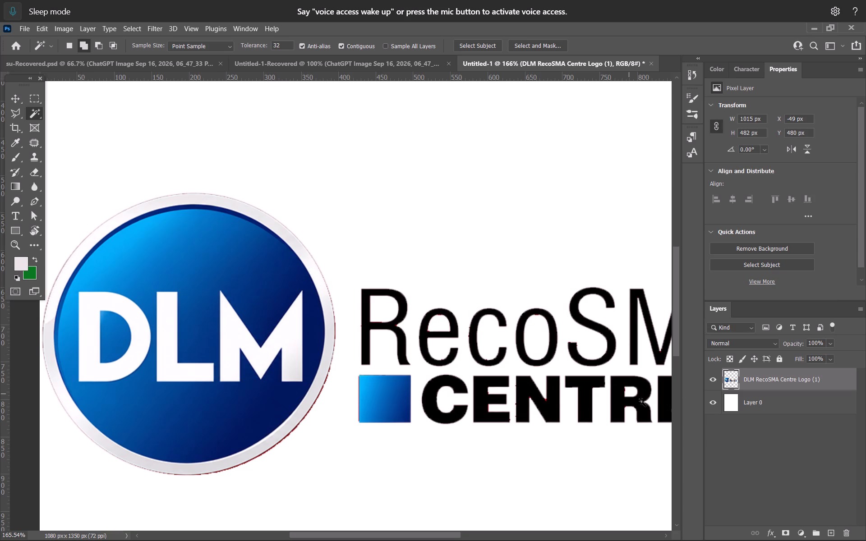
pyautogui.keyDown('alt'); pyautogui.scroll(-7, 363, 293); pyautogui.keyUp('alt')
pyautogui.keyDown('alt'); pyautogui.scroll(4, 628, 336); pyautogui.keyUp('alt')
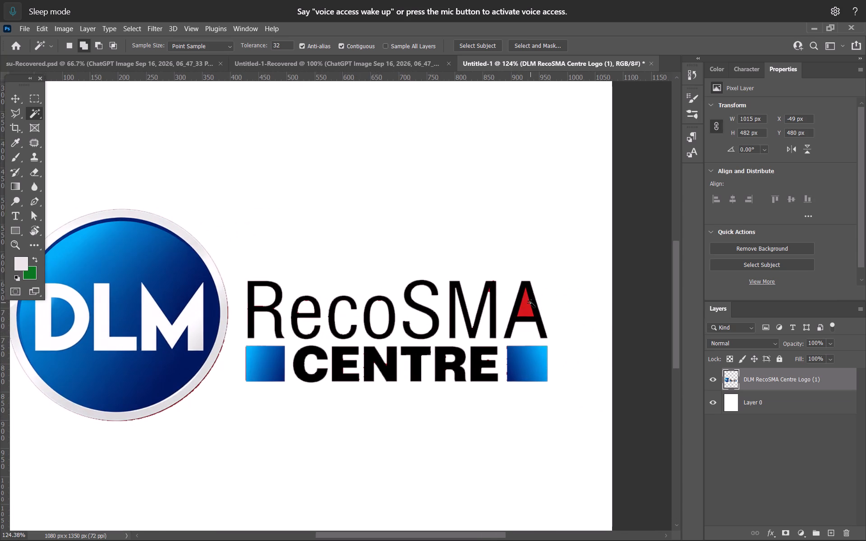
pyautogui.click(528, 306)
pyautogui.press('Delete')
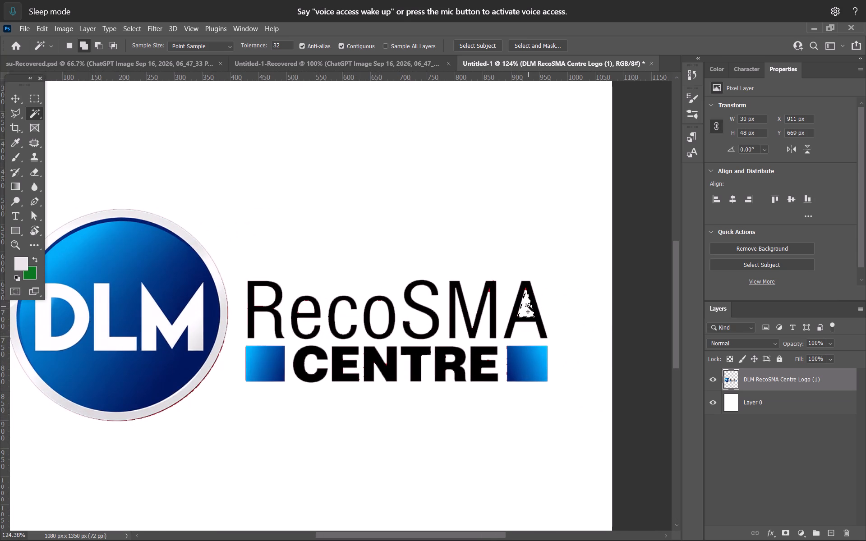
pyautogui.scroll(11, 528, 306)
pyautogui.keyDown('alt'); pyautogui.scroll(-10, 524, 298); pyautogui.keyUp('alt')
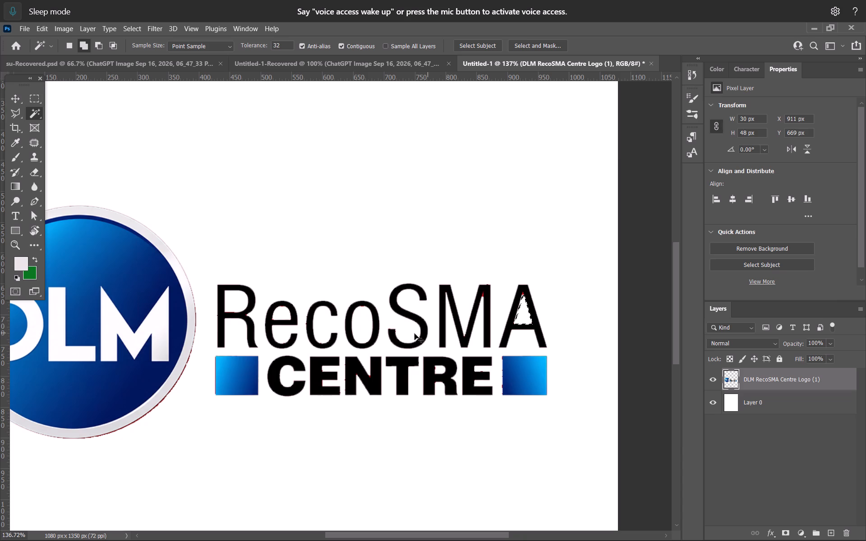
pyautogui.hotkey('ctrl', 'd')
# Delete the whole RecoSMA CENTRE text with its blue squares using a rectangular marquee selection, leaving nothing selected.
pyautogui.click(28, 92)
pyautogui.moveTo(214, 274); pyautogui.dragTo(578, 428)
pyautogui.click(572, 425)
pyautogui.press('Delete')
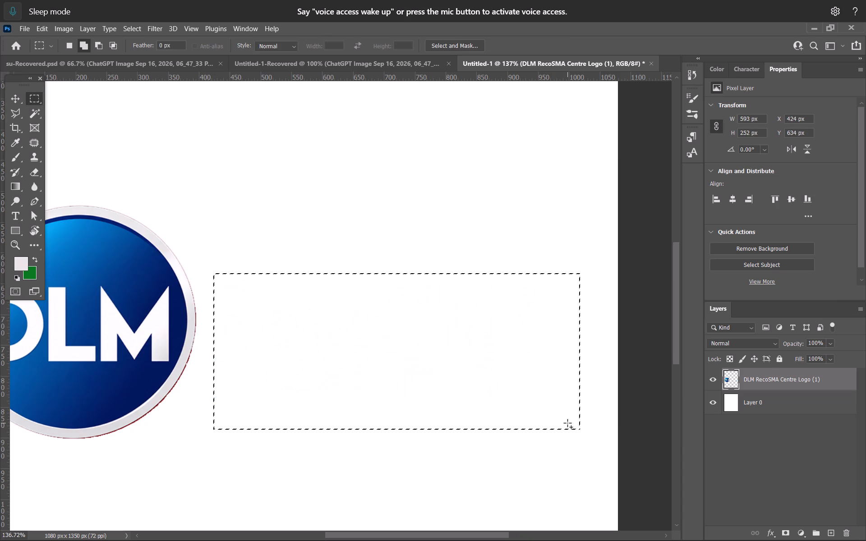
pyautogui.hotkey('ctrl', 'd')
# Move the remaining DLM emblem onto the upper middle of the canvas, with its layer at about X 331 px, Y 233 px.
pyautogui.click(18, 96)
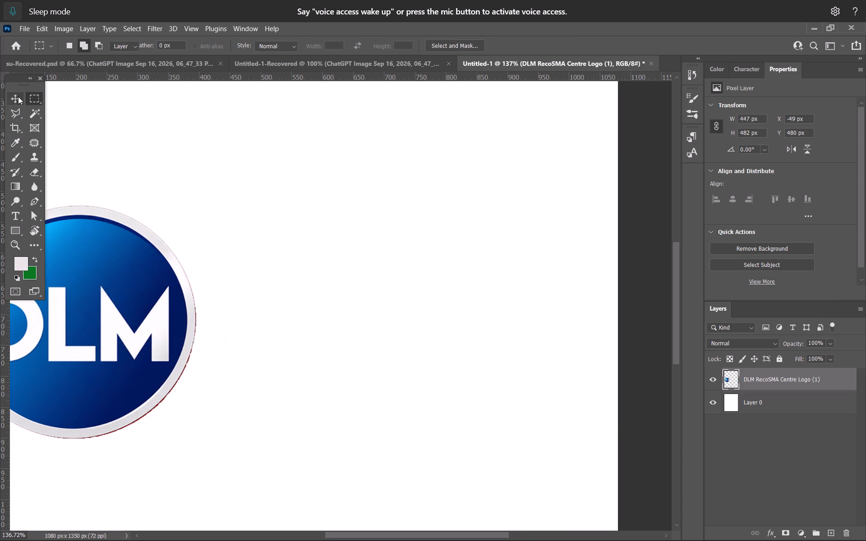
pyautogui.scroll(9, 267, 381)
pyautogui.keyDown('alt'); pyautogui.scroll(-14, 248, 404); pyautogui.keyUp('alt')
pyautogui.press('space')
pyautogui.press('space')
pyautogui.press('space')
pyautogui.press('space')
pyautogui.press('space')
pyautogui.press('space')
pyautogui.press('space')
pyautogui.press('space')
pyautogui.moveTo(159, 379); pyautogui.dragTo(398, 430)
pyautogui.moveTo(398, 431); pyautogui.dragTo(556, 331)
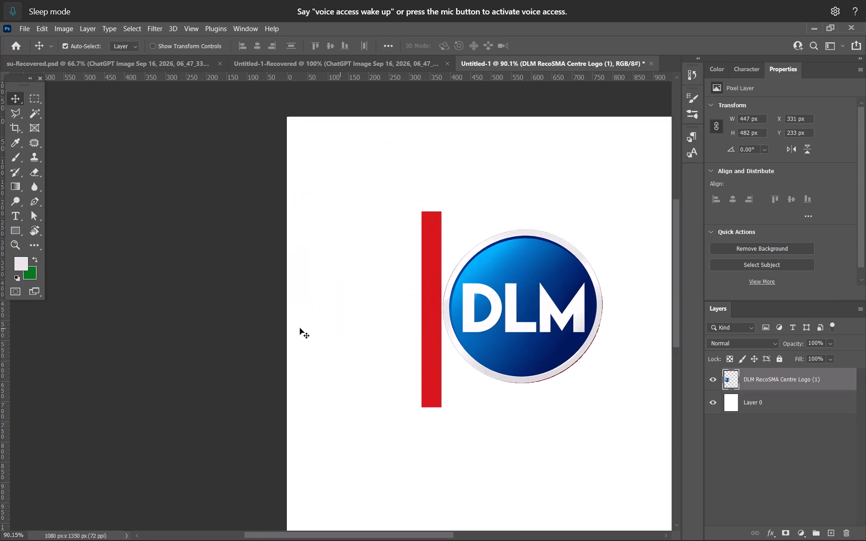
# Erase the vertical red strip beside the DLM emblem using the Magic Wand, leaving nothing selected.
pyautogui.keyDown('alt'); pyautogui.scroll(4, 408, 329); pyautogui.keyUp('alt')
pyautogui.press('w')
pyautogui.click(447, 302)
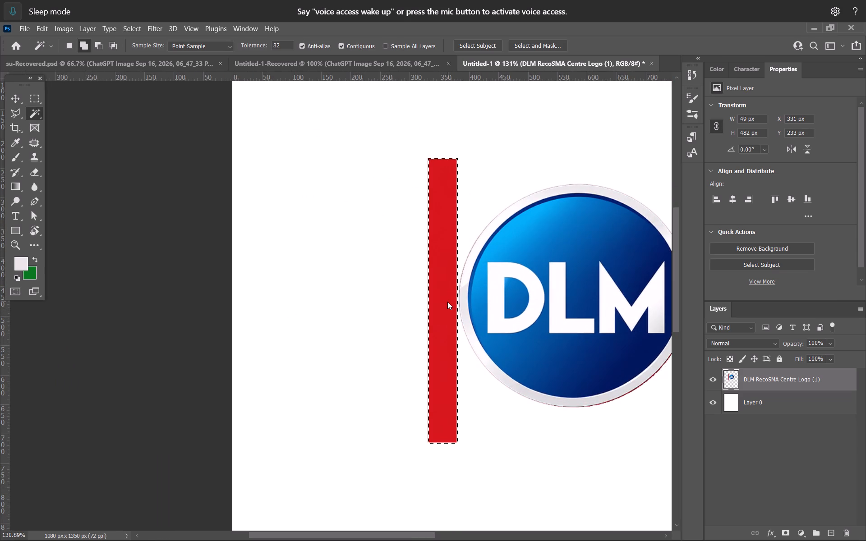
pyautogui.press('Delete')
pyautogui.hotkey('ctrl', 'd')
# Erase the dark red fringe along the lower-right rim of the DLM emblem using the Magic Wand, leaving nothing selected.
pyautogui.keyDown('alt'); pyautogui.scroll(4, 532, 431); pyautogui.keyUp('alt')
pyautogui.press('space')
pyautogui.press('space')
pyautogui.press('space')
pyautogui.press('space')
pyautogui.press('space')
pyautogui.press('space')
pyautogui.moveTo(565, 401); pyautogui.dragTo(360, 422)
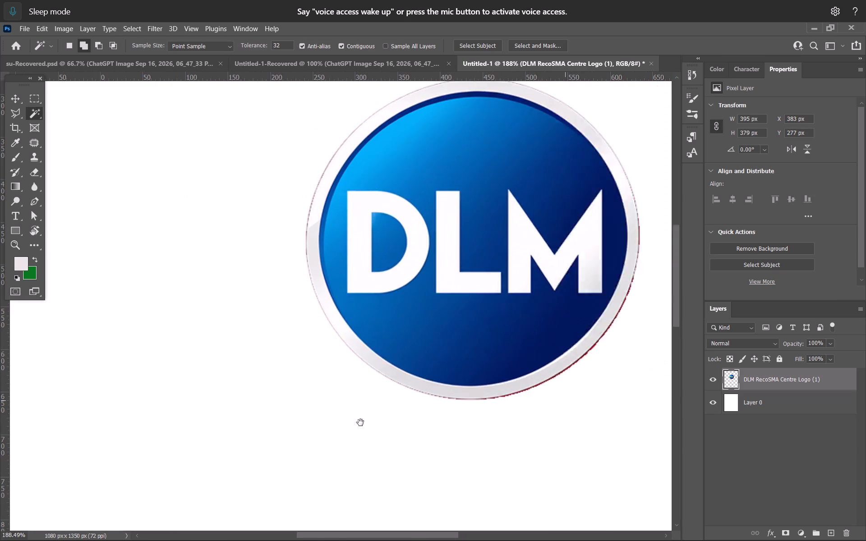
pyautogui.moveTo(360, 422); pyautogui.dragTo(268, 445)
pyautogui.keyDown('alt'); pyautogui.scroll(11, 374, 417); pyautogui.keyUp('alt')
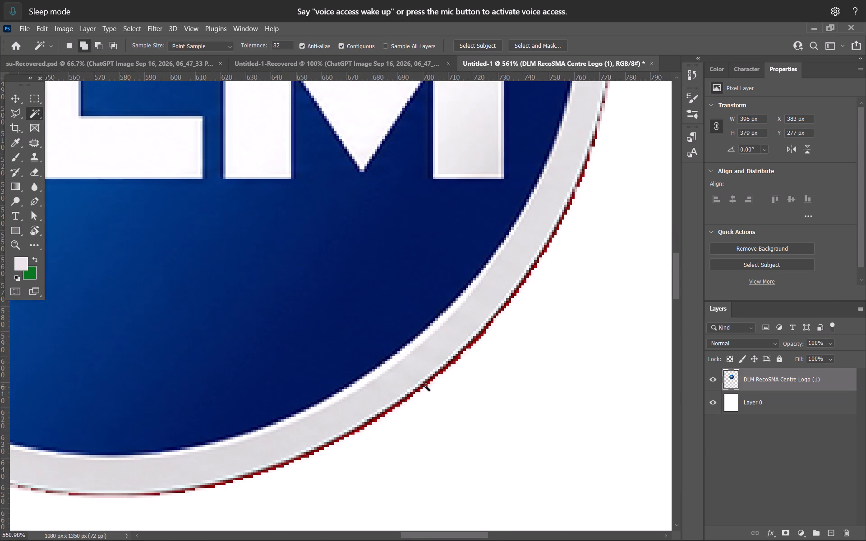
pyautogui.tripleClick(427, 388)
pyautogui.keyDown('alt'); pyautogui.scroll(-10, 427, 388); pyautogui.keyUp('alt')
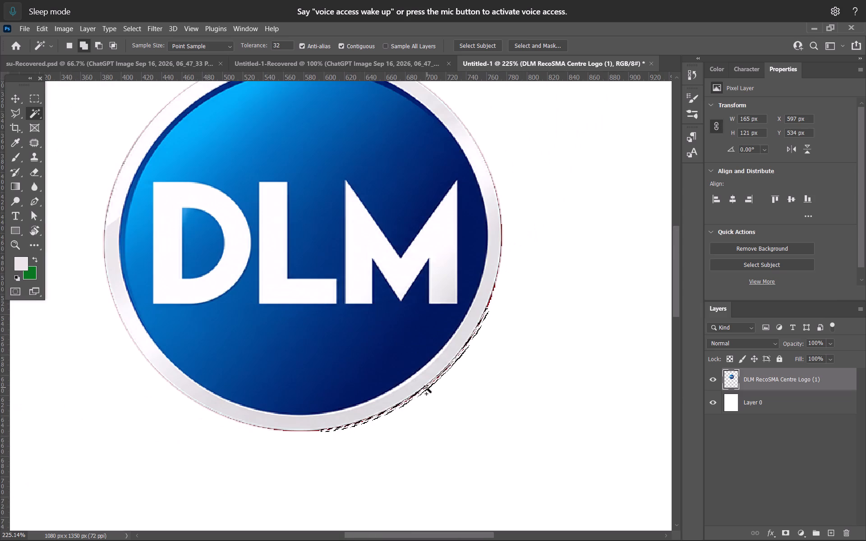
pyautogui.press('Delete')
pyautogui.hotkey('ctrl', 'd')
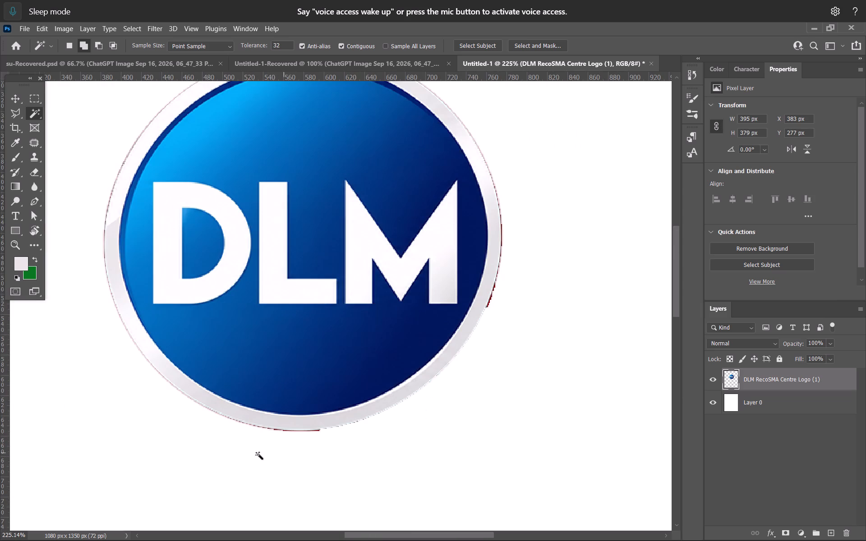
# Select the area around the emblem and the red fringe on its bottom and lower-right rim with the Magic Wand.
pyautogui.keyDown('alt'); pyautogui.scroll(10, 246, 455); pyautogui.keyUp('alt')
pyautogui.click(340, 435)
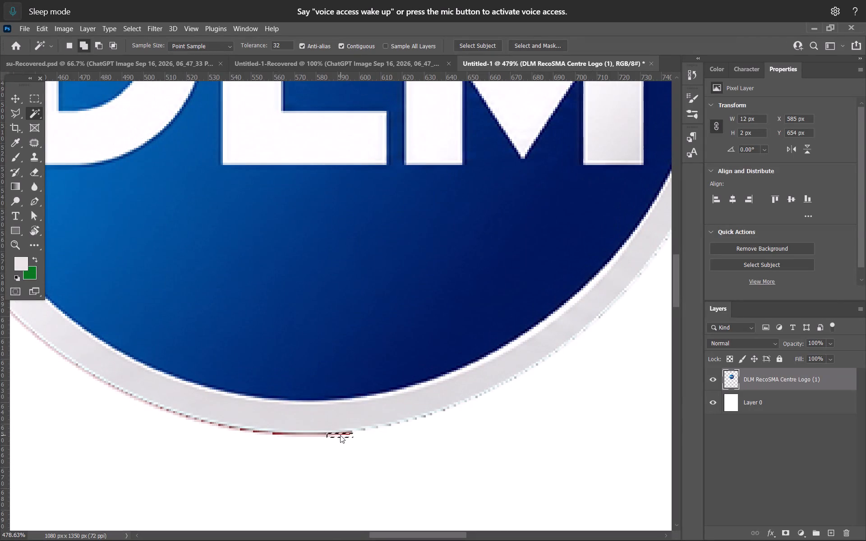
pyautogui.doubleClick(318, 437)
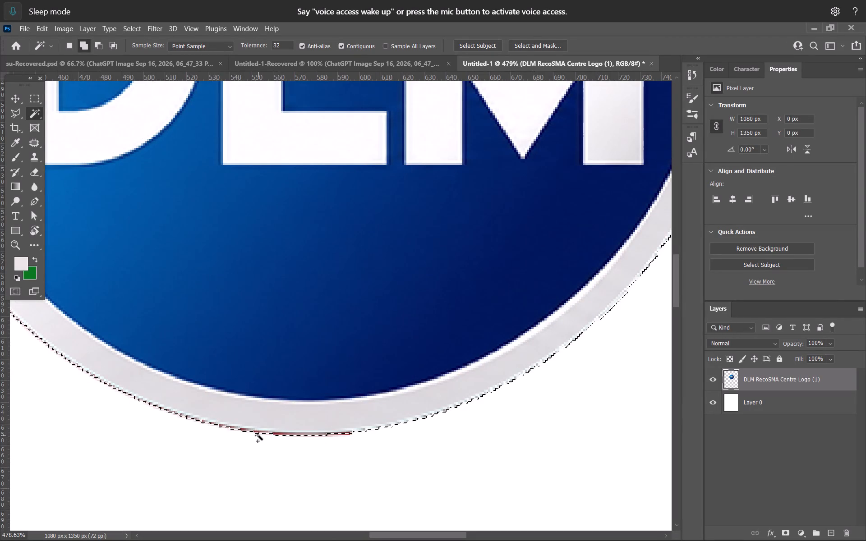
pyautogui.click(255, 433)
pyautogui.click(279, 436)
pyautogui.keyDown('alt'); pyautogui.scroll(-10, 279, 436); pyautogui.keyUp('alt')
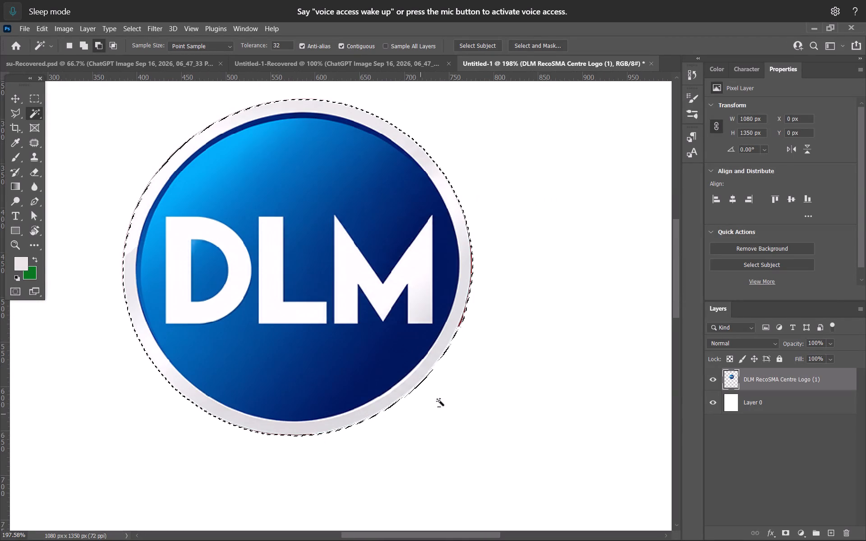
pyautogui.keyDown('alt'); pyautogui.scroll(8, 464, 369); pyautogui.keyUp('alt')
pyautogui.keyDown('alt'); pyautogui.scroll(7, 467, 319); pyautogui.keyUp('alt')
pyautogui.click(443, 274)
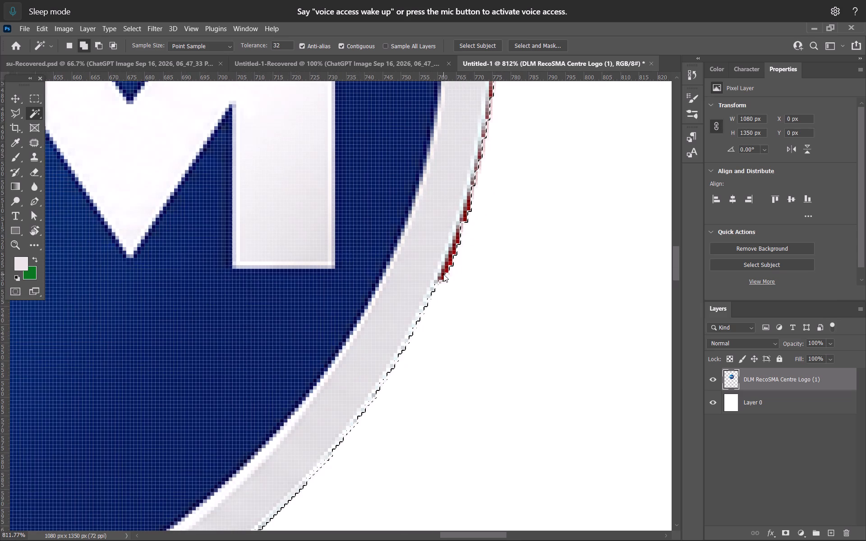
pyautogui.click(445, 268)
pyautogui.click(451, 264)
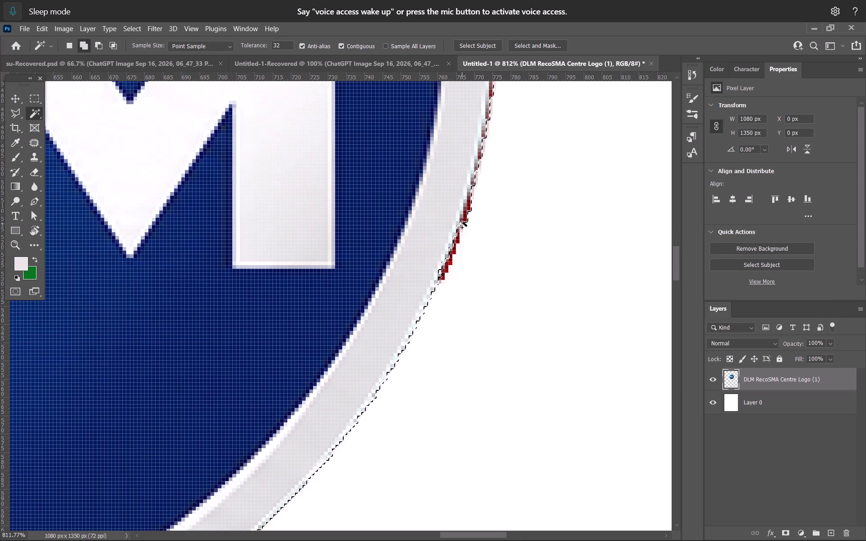
pyautogui.doubleClick(468, 216)
# Add the red fringe along the emblem's right rim to the selection and erase the selected pixels, leaving nothing selected.
pyautogui.keyDown('alt'); pyautogui.scroll(-6, 475, 204); pyautogui.keyUp('alt')
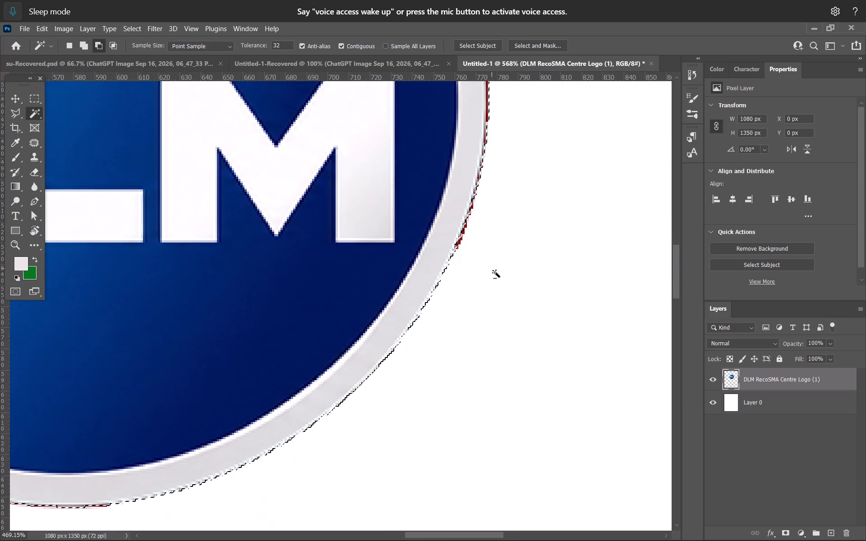
pyautogui.press('space')
pyautogui.press('space')
pyautogui.press('space')
pyautogui.press('space')
pyautogui.press('space')
pyautogui.press('space')
pyautogui.press('space')
pyautogui.press('space')
pyautogui.moveTo(491, 248); pyautogui.dragTo(484, 519)
pyautogui.keyDown('alt'); pyautogui.scroll(11, 507, 352); pyautogui.keyUp('alt')
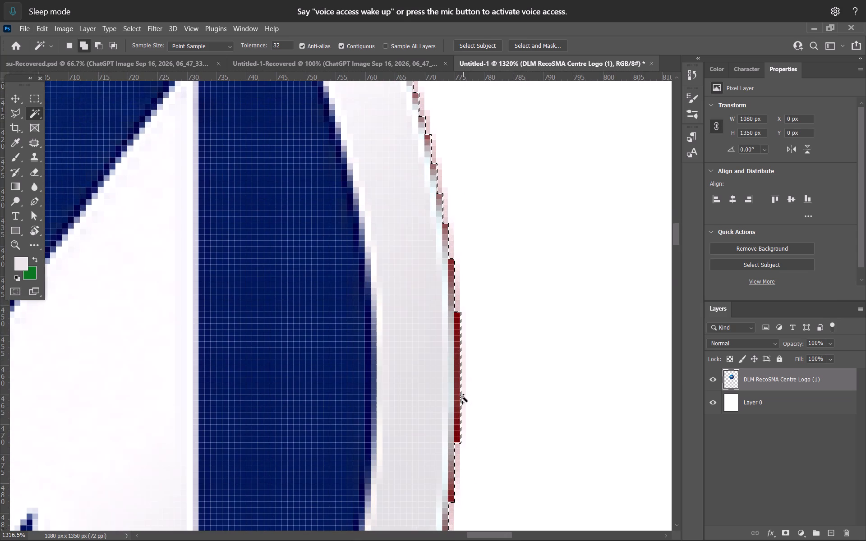
pyautogui.click(459, 392)
pyautogui.click(459, 434)
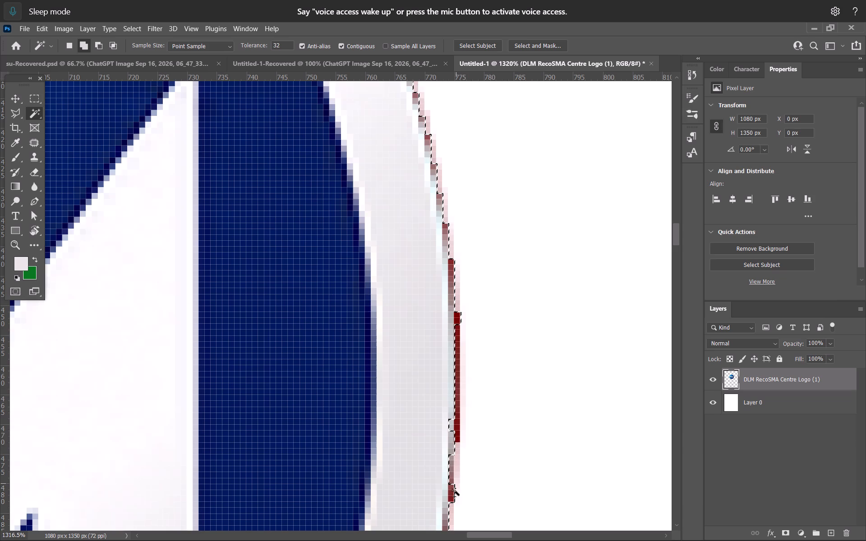
pyautogui.click(452, 496)
pyautogui.keyDown('alt'); pyautogui.scroll(-1, 453, 509); pyautogui.keyUp('alt')
pyautogui.keyDown('alt'); pyautogui.scroll(-3, 446, 267); pyautogui.keyUp('alt')
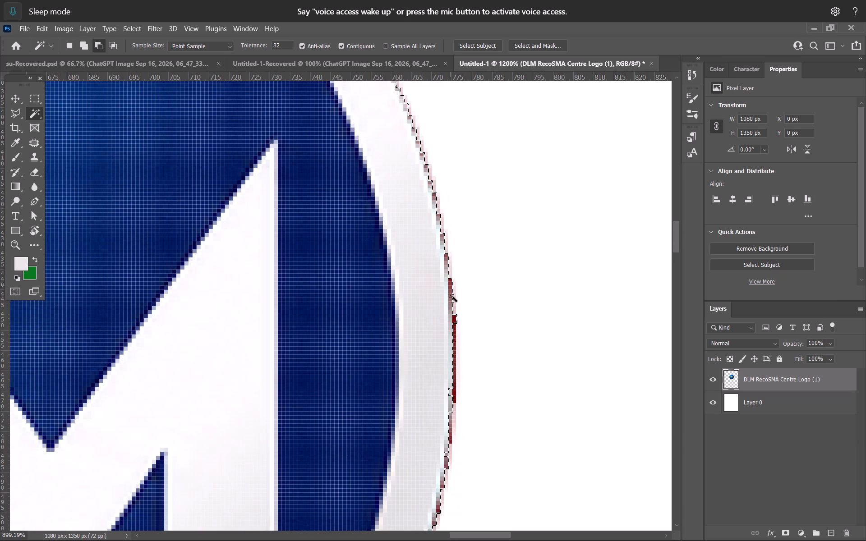
pyautogui.click(452, 298)
pyautogui.click(448, 261)
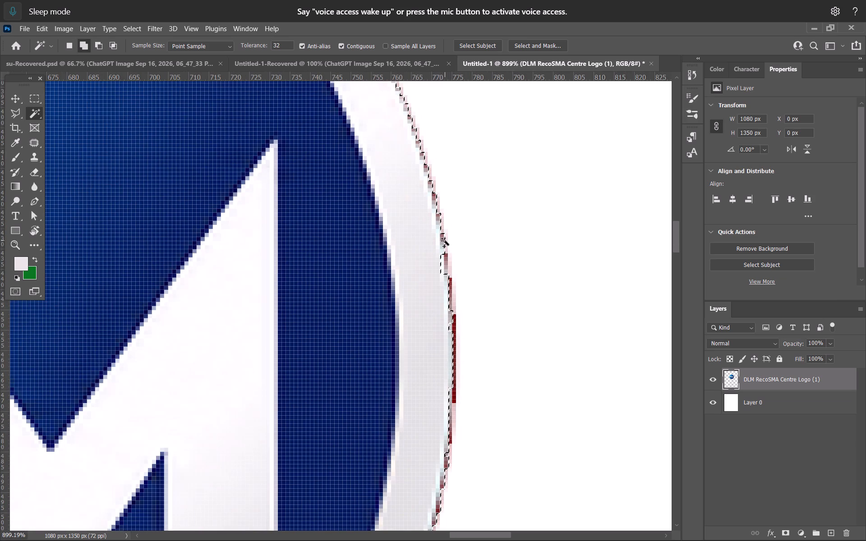
pyautogui.click(443, 238)
pyautogui.click(441, 219)
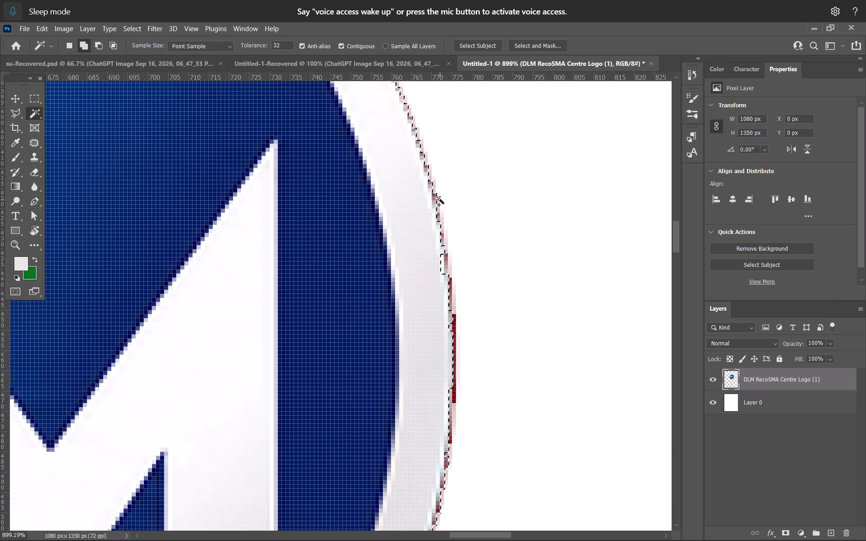
pyautogui.click(435, 197)
pyautogui.click(432, 185)
pyautogui.click(427, 167)
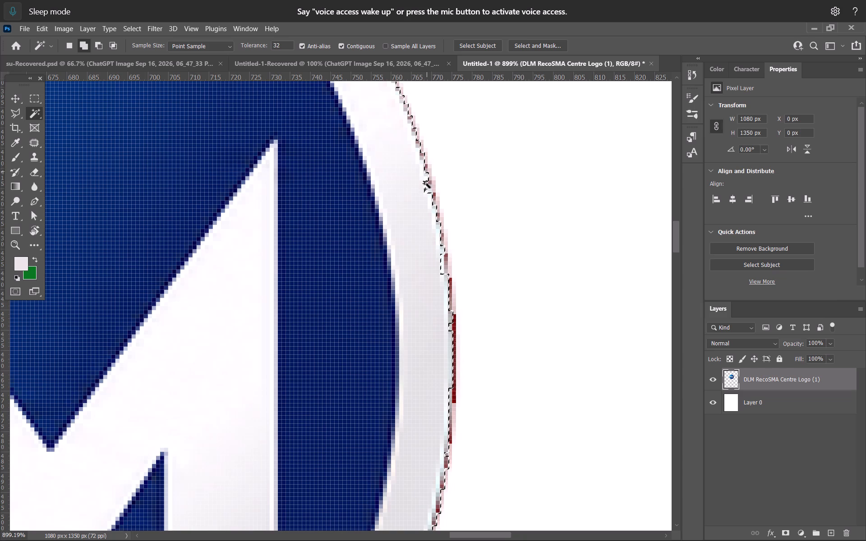
pyautogui.click(426, 187)
pyautogui.hotkey('ctrl', 'z')
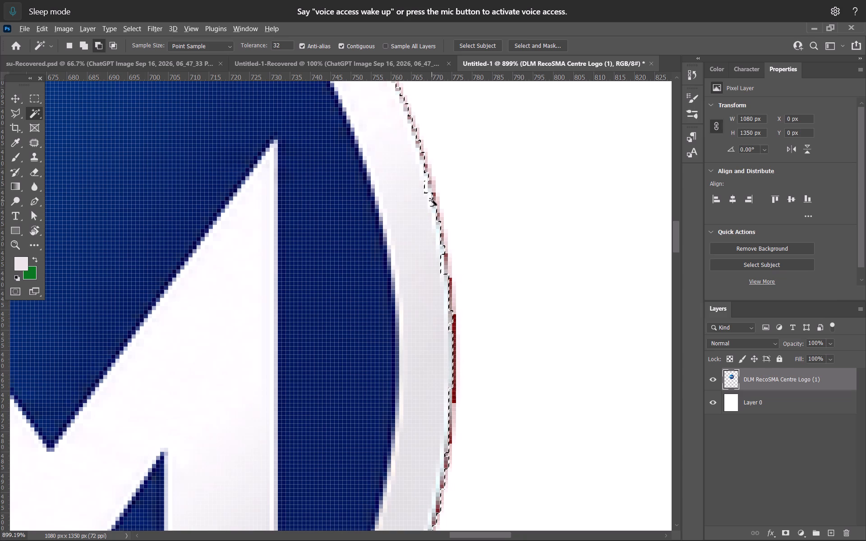
pyautogui.keyDown('alt'); pyautogui.click(426, 189); pyautogui.keyUp('alt')
pyautogui.keyDown('alt'); pyautogui.scroll(-3, 452, 320); pyautogui.keyUp('alt')
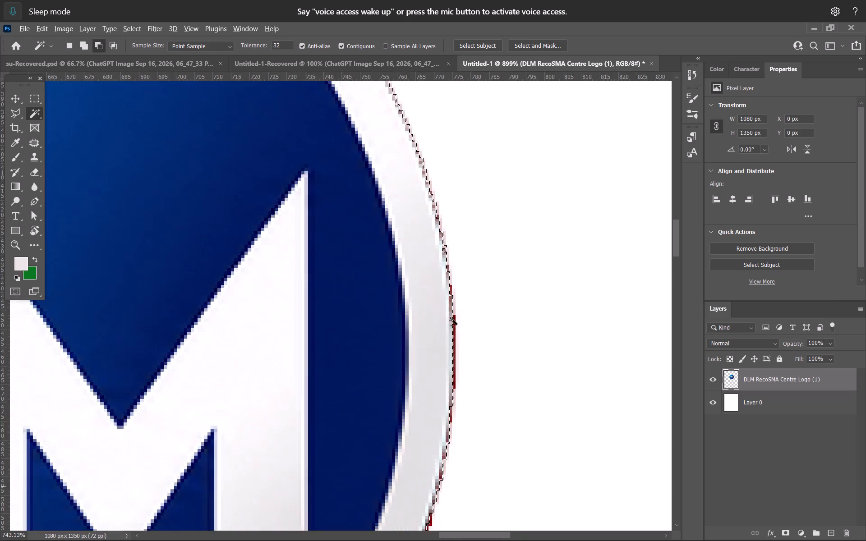
pyautogui.keyDown('alt'); pyautogui.scroll(-3, 452, 320); pyautogui.keyUp('alt')
pyautogui.press('space')
pyautogui.press('space')
pyautogui.press('space')
pyautogui.press('space')
pyautogui.press('space')
pyautogui.press('space')
pyautogui.press('space')
pyautogui.press('space')
pyautogui.press('space')
pyautogui.press('space')
pyautogui.press('space')
pyautogui.press('space')
pyautogui.press('space')
pyautogui.press('space')
pyautogui.moveTo(434, 465); pyautogui.dragTo(506, 117)
pyautogui.keyDown('alt'); pyautogui.scroll(-9, 505, 157); pyautogui.keyUp('alt')
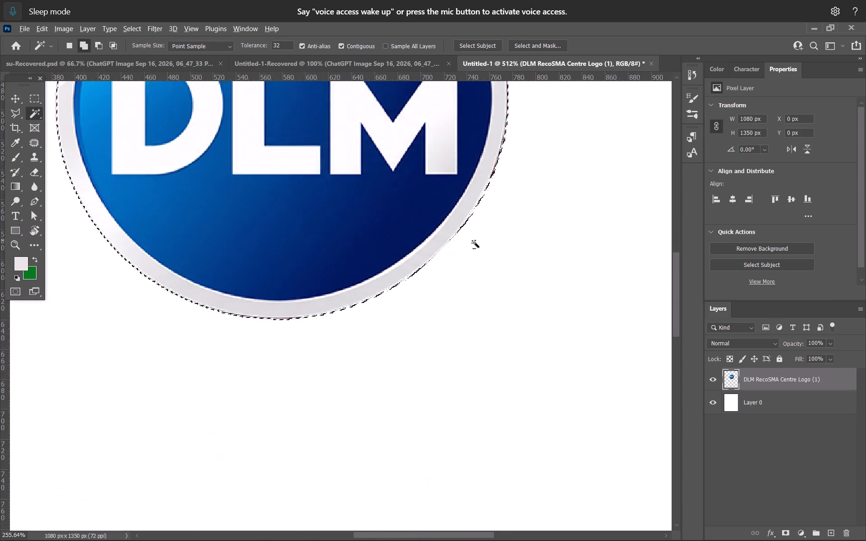
pyautogui.press('Delete')
pyautogui.hotkey('ctrl', 'd')
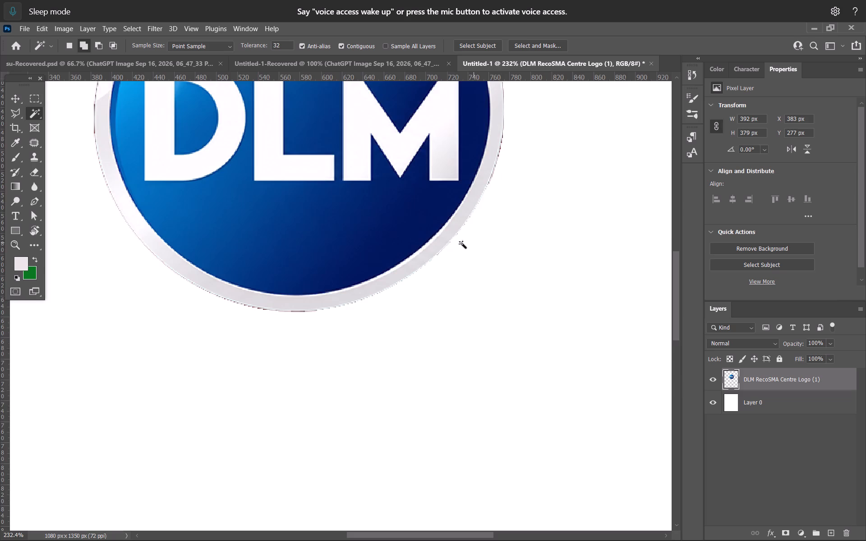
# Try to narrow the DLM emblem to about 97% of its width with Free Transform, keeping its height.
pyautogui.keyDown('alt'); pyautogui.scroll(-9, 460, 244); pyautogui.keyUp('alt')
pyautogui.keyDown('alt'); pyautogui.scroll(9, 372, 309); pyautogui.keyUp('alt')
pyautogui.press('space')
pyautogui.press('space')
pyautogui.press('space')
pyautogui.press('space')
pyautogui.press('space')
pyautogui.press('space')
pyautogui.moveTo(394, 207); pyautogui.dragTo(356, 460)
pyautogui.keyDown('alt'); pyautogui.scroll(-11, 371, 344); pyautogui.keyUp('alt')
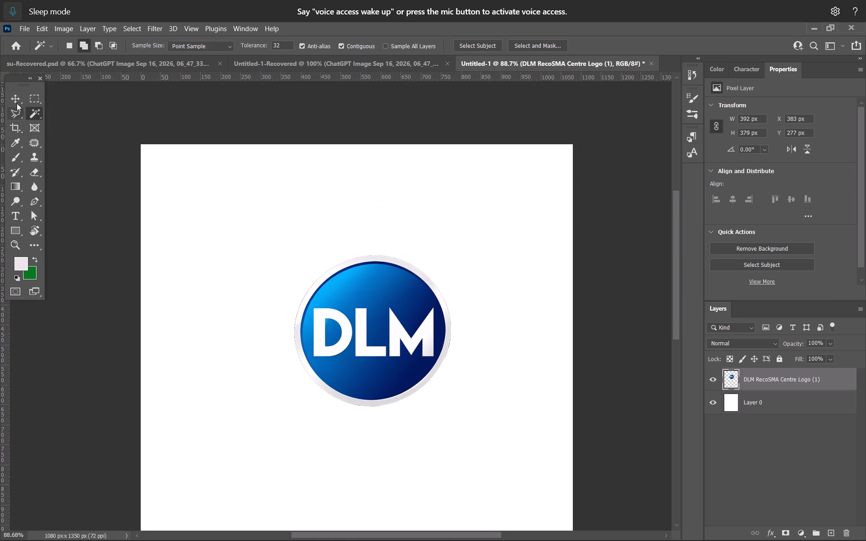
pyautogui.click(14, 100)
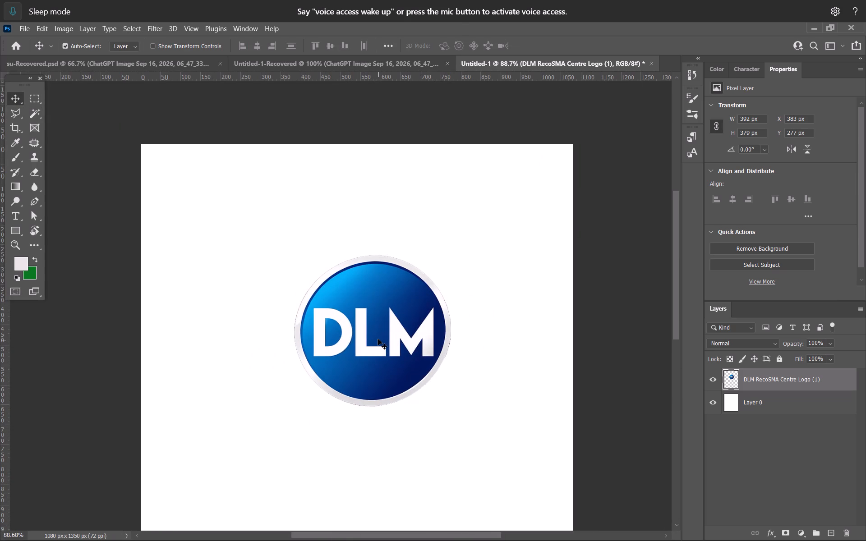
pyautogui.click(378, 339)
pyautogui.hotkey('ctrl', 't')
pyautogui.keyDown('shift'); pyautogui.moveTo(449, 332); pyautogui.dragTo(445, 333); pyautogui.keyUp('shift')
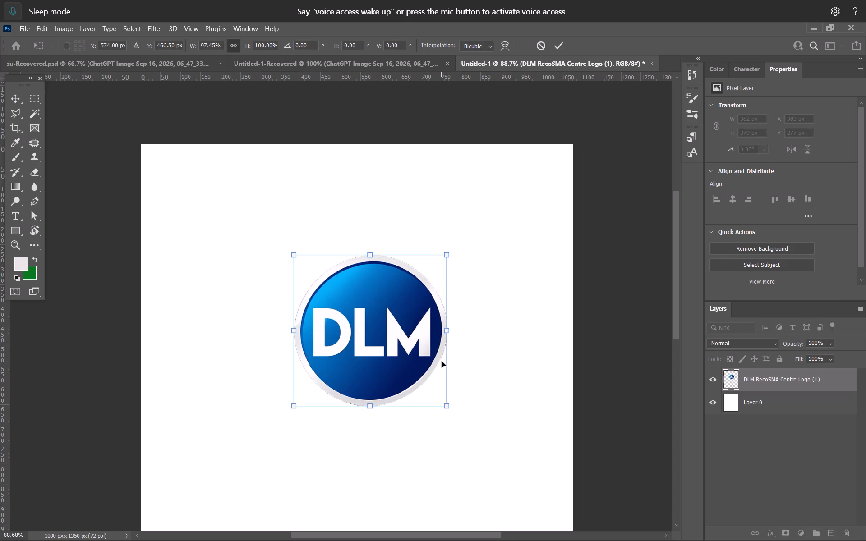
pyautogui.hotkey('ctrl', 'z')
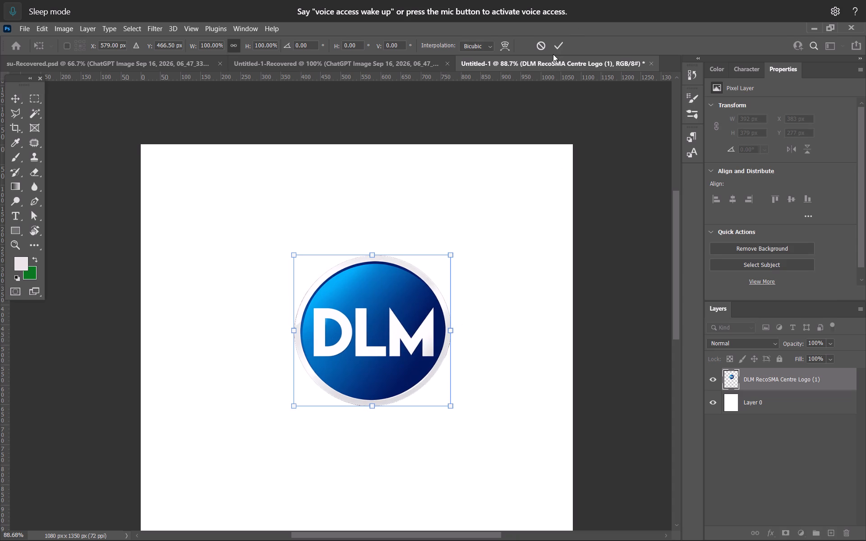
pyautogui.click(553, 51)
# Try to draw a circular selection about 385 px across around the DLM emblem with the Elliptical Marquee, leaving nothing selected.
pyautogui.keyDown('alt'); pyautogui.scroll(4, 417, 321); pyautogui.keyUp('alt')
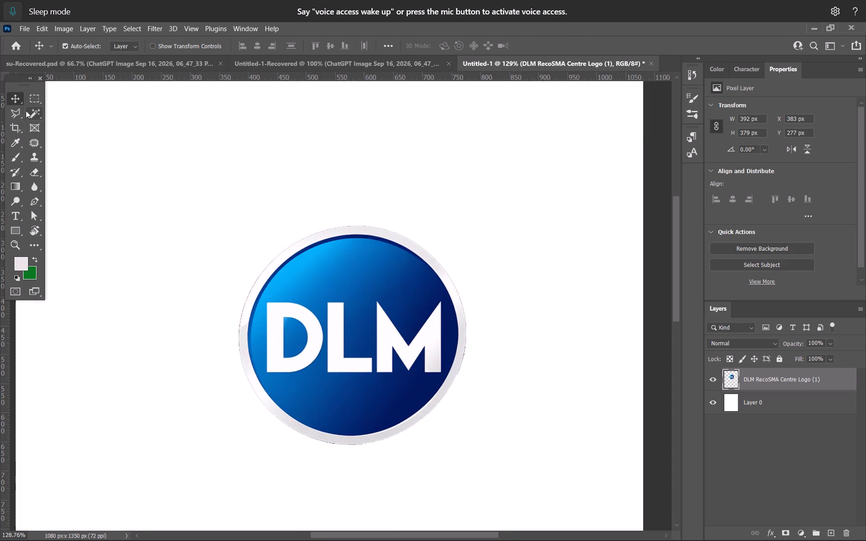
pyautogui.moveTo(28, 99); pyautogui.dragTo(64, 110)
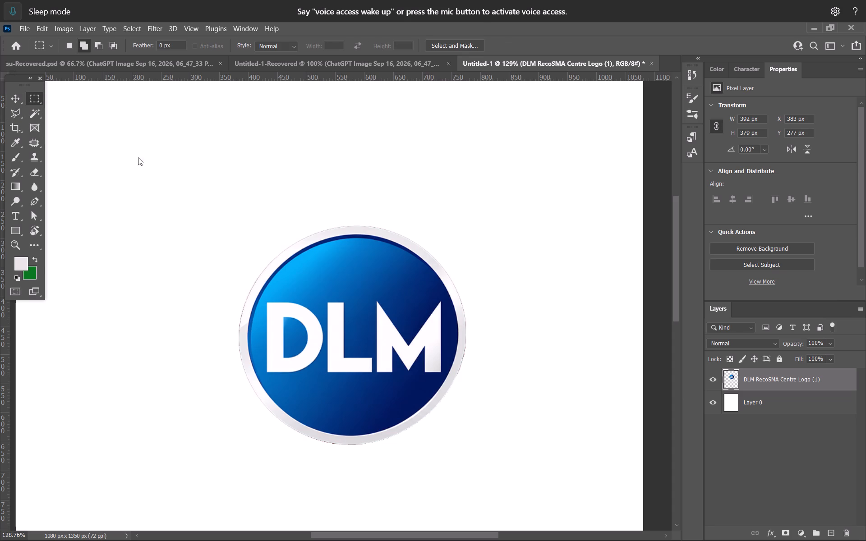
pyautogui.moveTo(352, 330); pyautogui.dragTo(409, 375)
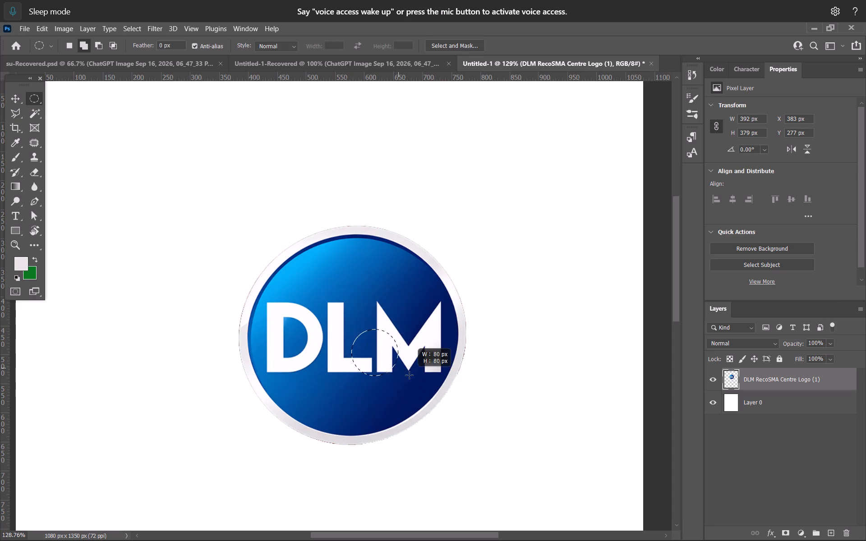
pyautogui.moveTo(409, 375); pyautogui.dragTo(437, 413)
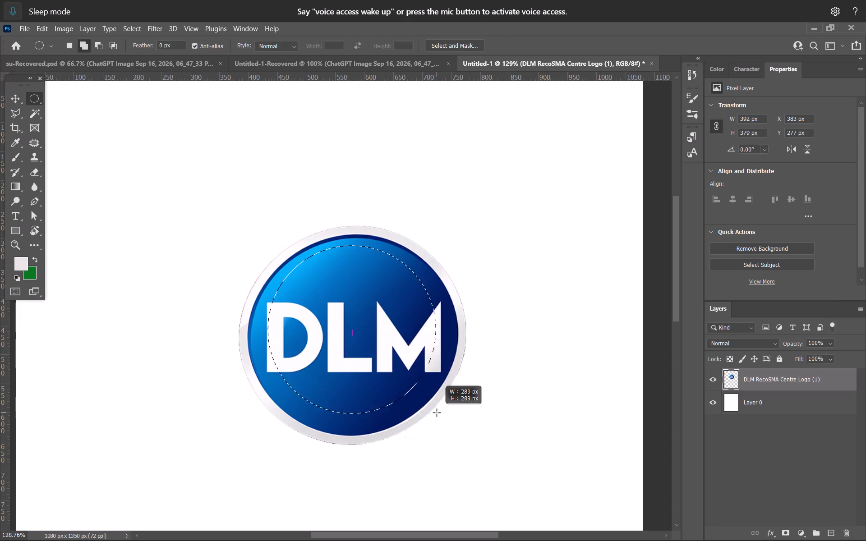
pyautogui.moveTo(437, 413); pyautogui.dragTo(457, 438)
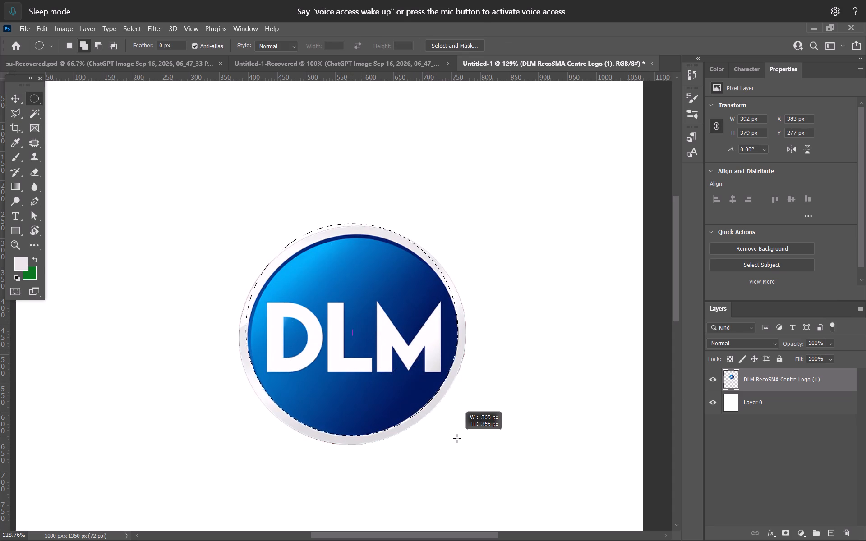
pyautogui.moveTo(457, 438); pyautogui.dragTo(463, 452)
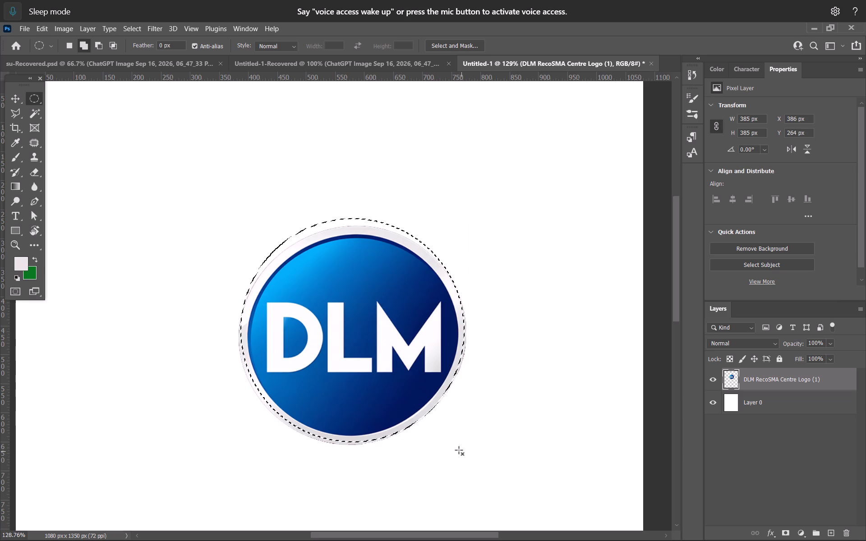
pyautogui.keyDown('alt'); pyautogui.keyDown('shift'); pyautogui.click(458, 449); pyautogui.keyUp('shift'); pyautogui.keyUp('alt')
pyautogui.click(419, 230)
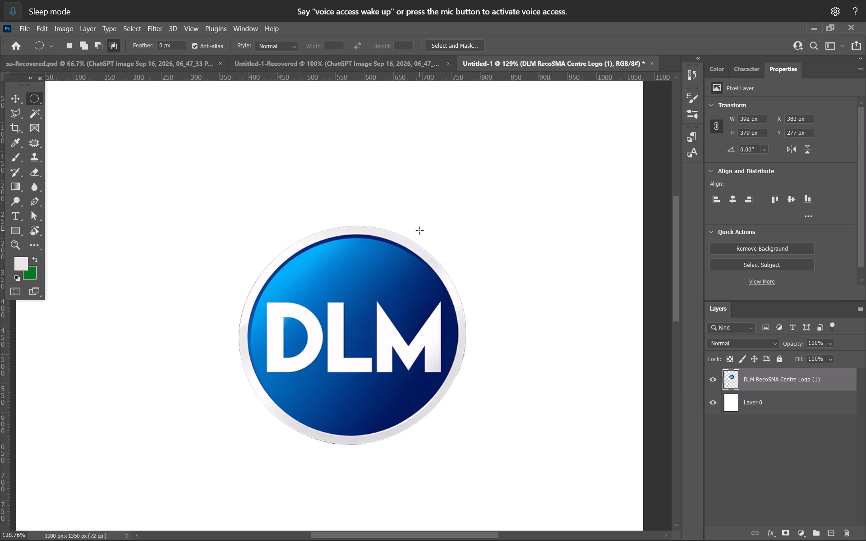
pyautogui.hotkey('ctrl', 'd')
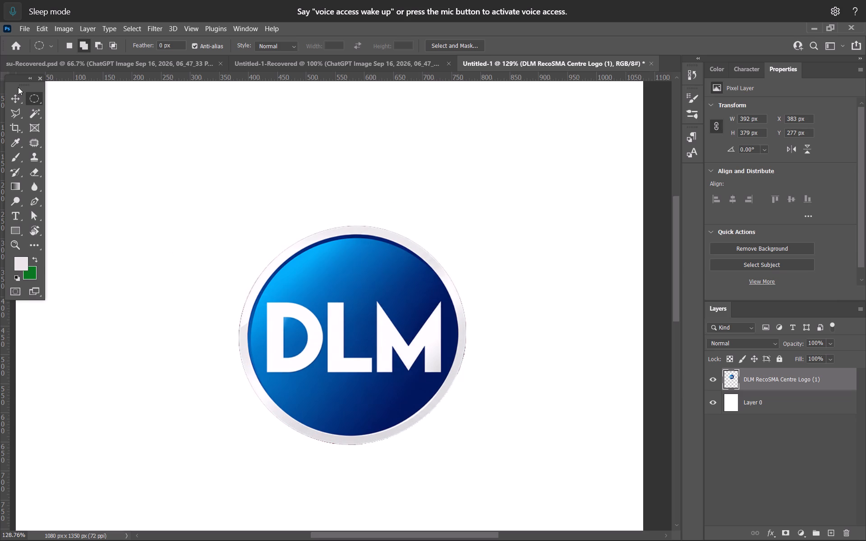
# Move the DLM emblem to the upper-left corner of the white canvas, at about X 67 px, Y 33 px.
pyautogui.click(17, 92)
pyautogui.keyDown('alt'); pyautogui.scroll(-12, 319, 303); pyautogui.keyUp('alt')
pyautogui.moveTo(345, 247); pyautogui.dragTo(272, 200)
pyautogui.keyDown('alt'); pyautogui.scroll(9, 273, 202); pyautogui.keyUp('alt')
pyautogui.press('space')
pyautogui.press('space')
pyautogui.press('space')
pyautogui.press('space')
pyautogui.press('space')
pyautogui.moveTo(254, 198); pyautogui.dragTo(369, 364)
pyautogui.moveTo(354, 353); pyautogui.dragTo(385, 339)
# Scale the DLM emblem down proportionally to about 51% (200 x 193 px), positioned at about X 72 px, Y 41 px.
pyautogui.hotkey('ctrl', 't')
pyautogui.moveTo(454, 399); pyautogui.dragTo(454, 399)
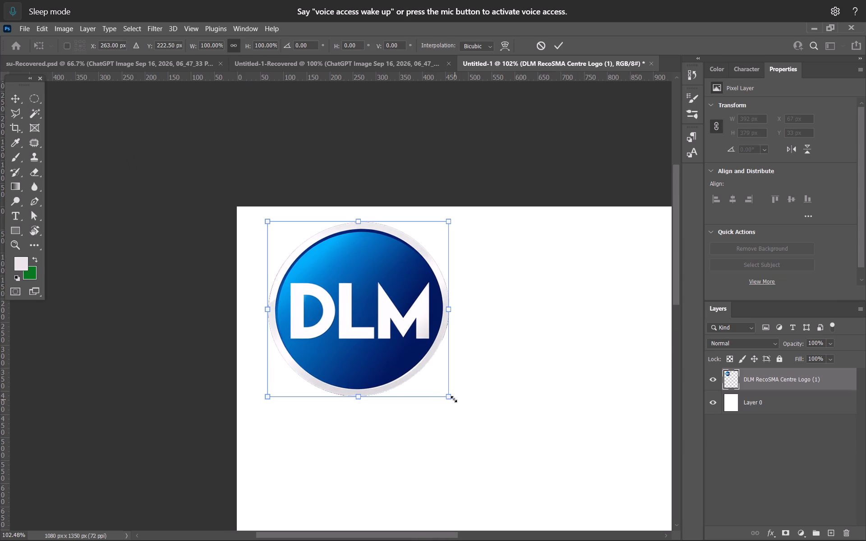
pyautogui.moveTo(454, 399); pyautogui.dragTo(384, 358)
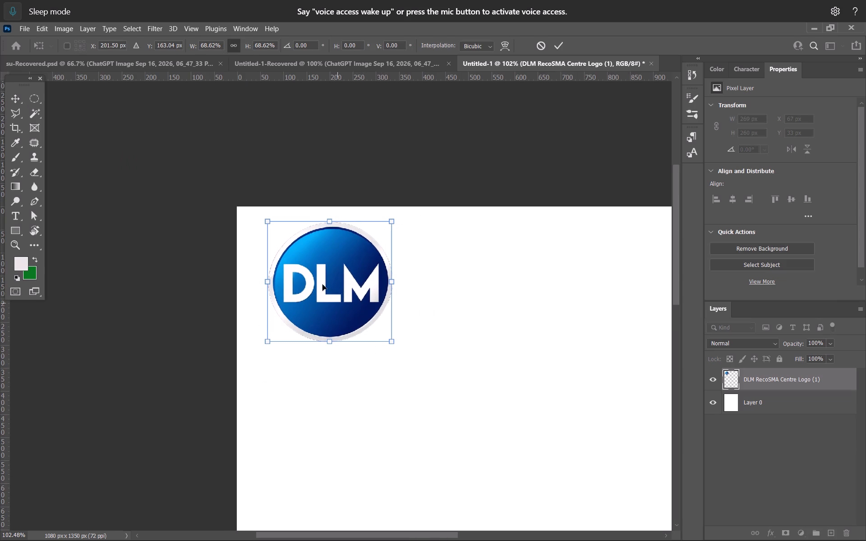
pyautogui.click(322, 284)
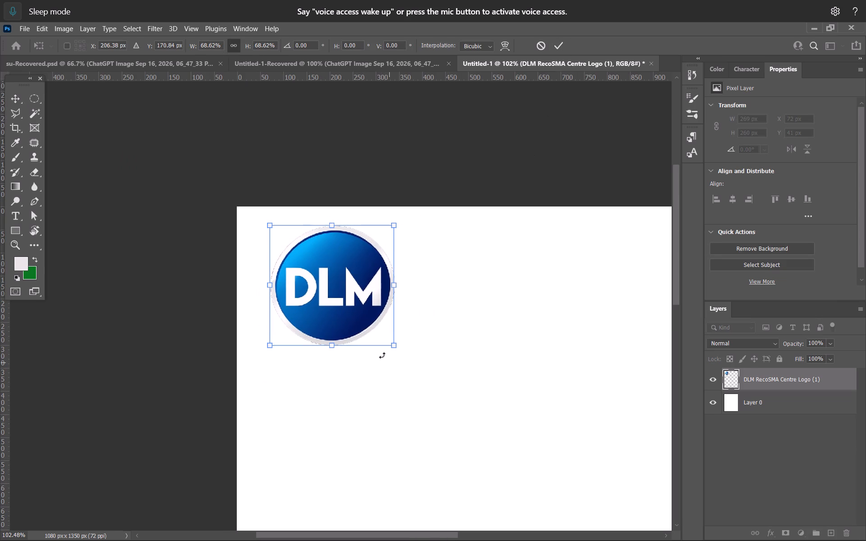
pyautogui.moveTo(396, 348); pyautogui.dragTo(358, 325)
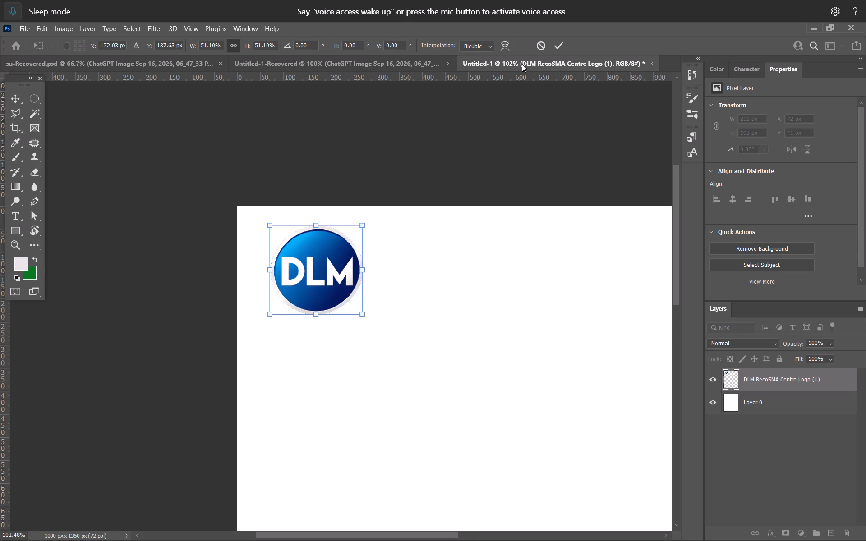
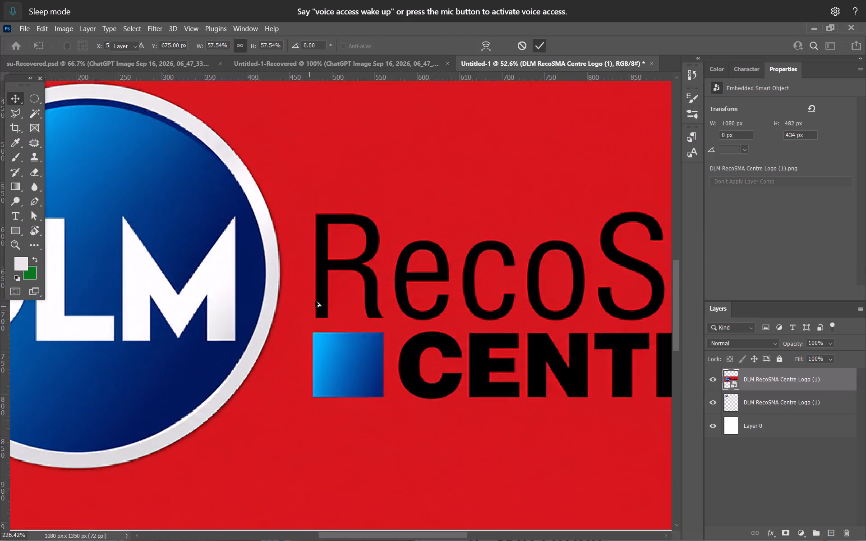
pyautogui.keyDown('alt'); pyautogui.scroll(4, 315, 301); pyautogui.keyUp('alt')
pyautogui.click(324, 305)
pyautogui.press('w')
pyautogui.click(324, 305)
pyautogui.keyDown('alt'); pyautogui.scroll(-8, 324, 305); pyautogui.keyUp('alt')
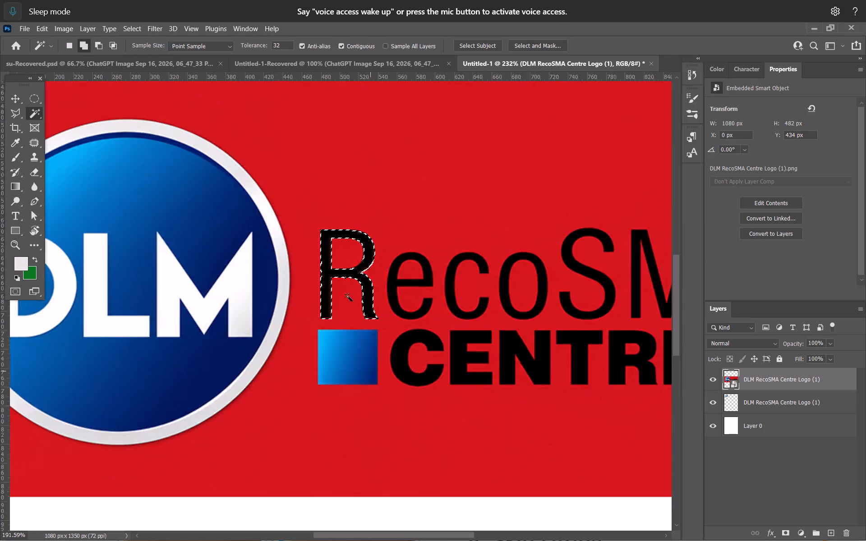
pyautogui.keyDown('alt'); pyautogui.scroll(6, 419, 287); pyautogui.keyUp('alt')
pyautogui.click(375, 262)
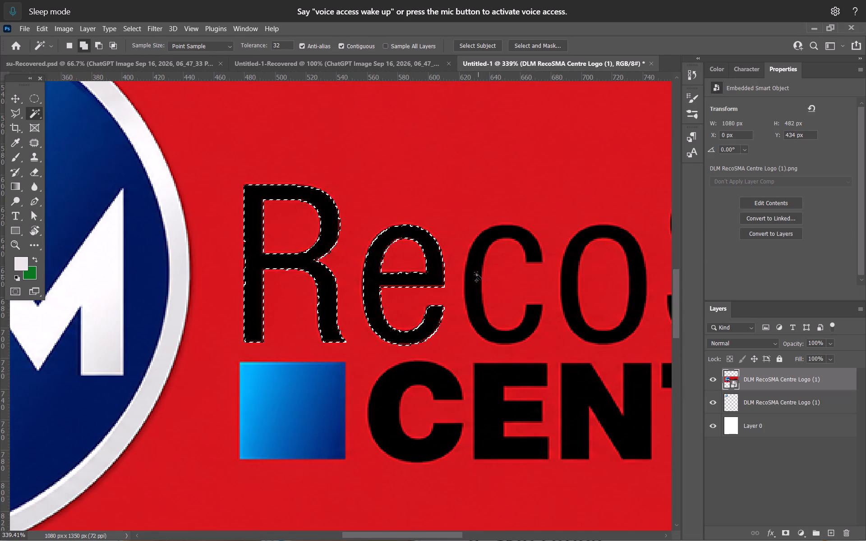
pyautogui.click(477, 275)
pyautogui.click(567, 309)
# Add the letters S, M and A of RecoSMA to the Magic Wand selection.
pyautogui.press('space')
pyautogui.press('space')
pyautogui.press('space')
pyautogui.press('space')
pyautogui.press('space')
pyautogui.press('space')
pyautogui.press('space')
pyautogui.press('space')
pyautogui.press('space')
pyautogui.moveTo(598, 339); pyautogui.dragTo(388, 339)
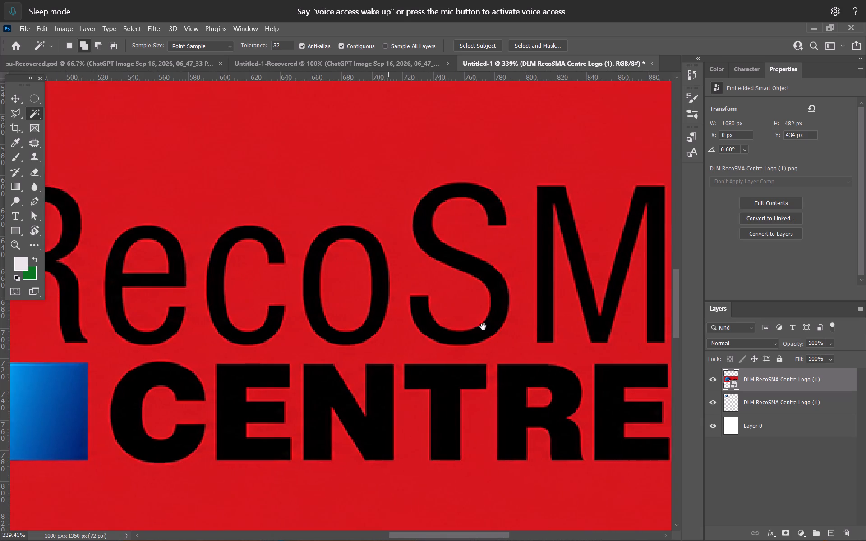
pyautogui.click(453, 325)
pyautogui.click(512, 319)
pyautogui.press('space')
pyautogui.press('space')
pyautogui.press('space')
pyautogui.press('space')
pyautogui.press('space')
pyautogui.press('space')
pyautogui.moveTo(580, 334); pyautogui.dragTo(576, 334)
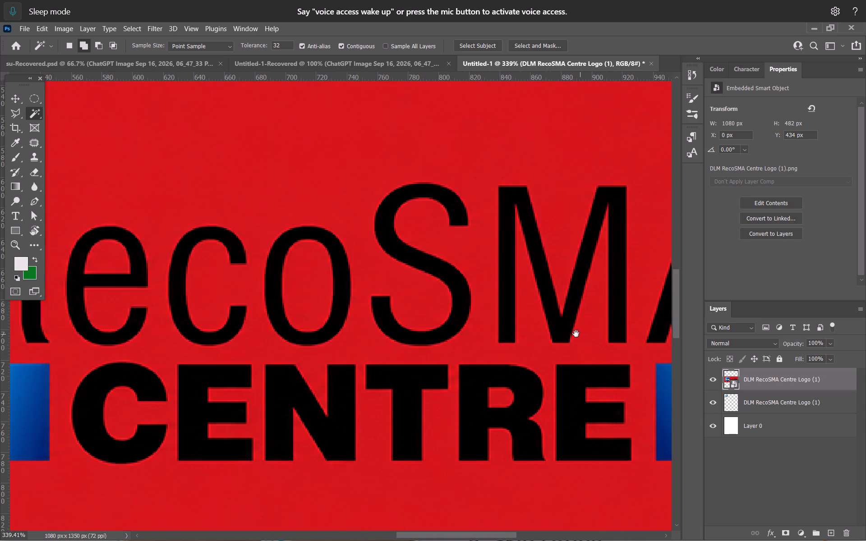
pyautogui.moveTo(576, 334); pyautogui.dragTo(421, 334)
pyautogui.click(492, 325)
pyautogui.hotkey('ctrl', 'z')
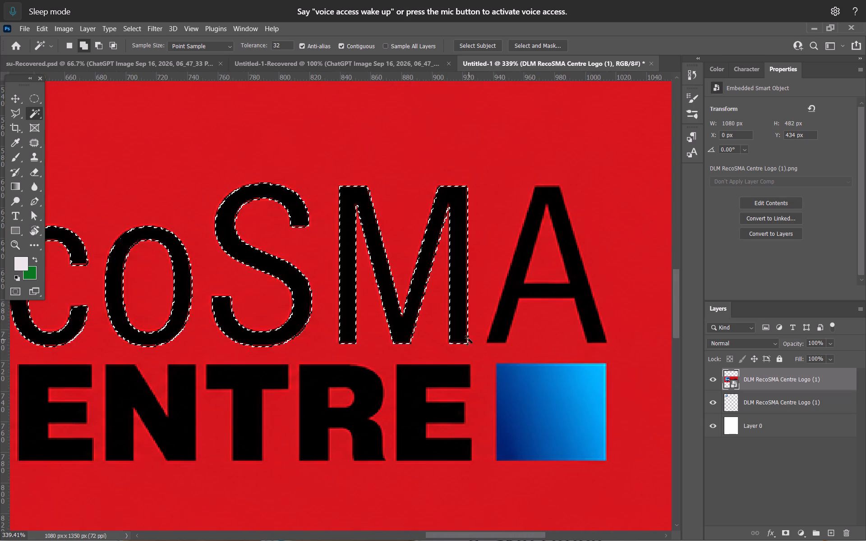
pyautogui.click(495, 332)
# Add the final E of CENTRE and the whole blue gradient square after it to the selection.
pyautogui.click(428, 379)
pyautogui.click(555, 417)
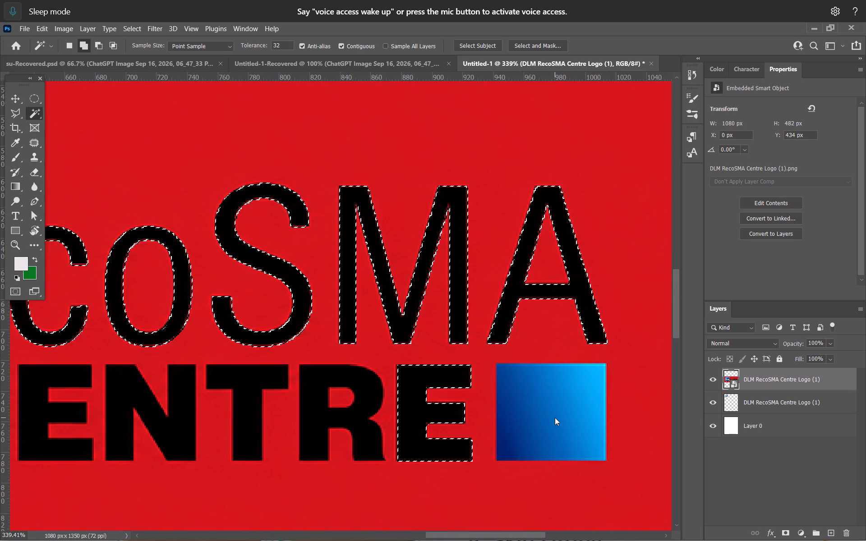
pyautogui.doubleClick(523, 416)
pyautogui.click(505, 445)
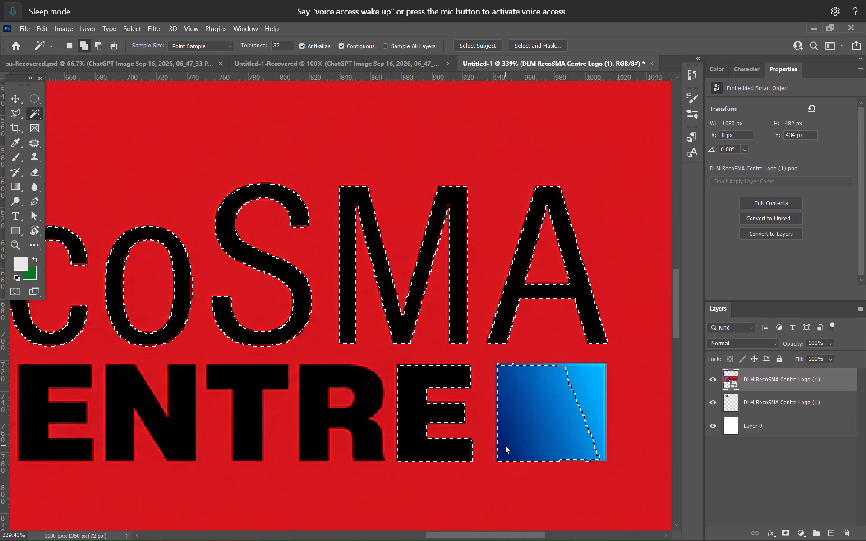
pyautogui.doubleClick(589, 393)
# Add the remaining letters R, T, N, C and E of CENTRE to the selection.
pyautogui.press('space')
pyautogui.press('space')
pyautogui.press('space')
pyautogui.press('space')
pyautogui.press('space')
pyautogui.moveTo(336, 414); pyautogui.dragTo(474, 384)
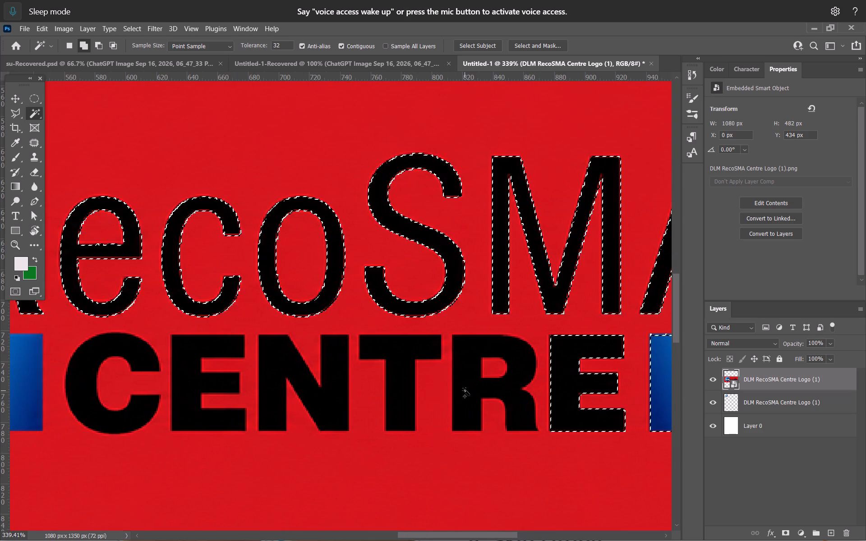
pyautogui.click(465, 390)
pyautogui.click(396, 352)
pyautogui.press('space')
pyautogui.press('space')
pyautogui.press('space')
pyautogui.press('space')
pyautogui.press('space')
pyautogui.press('space')
pyautogui.press('space')
pyautogui.moveTo(322, 373); pyautogui.dragTo(501, 372)
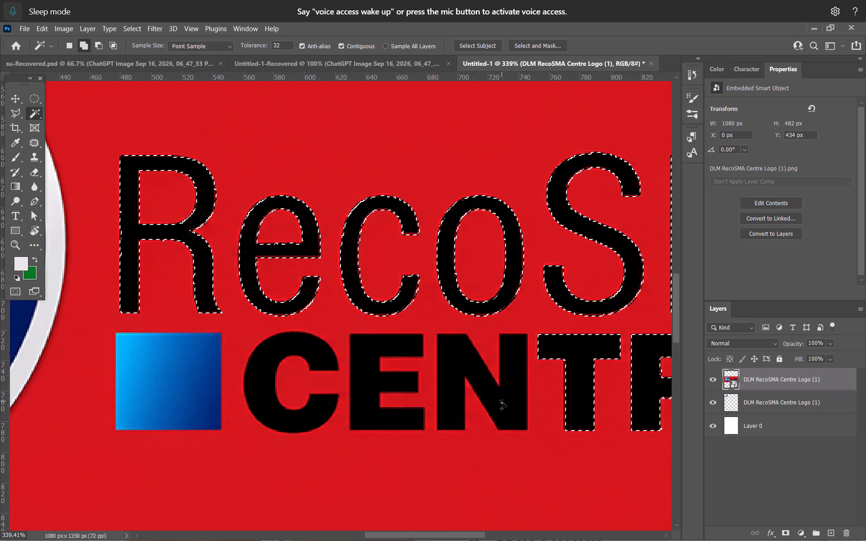
pyautogui.click(502, 403)
pyautogui.click(313, 412)
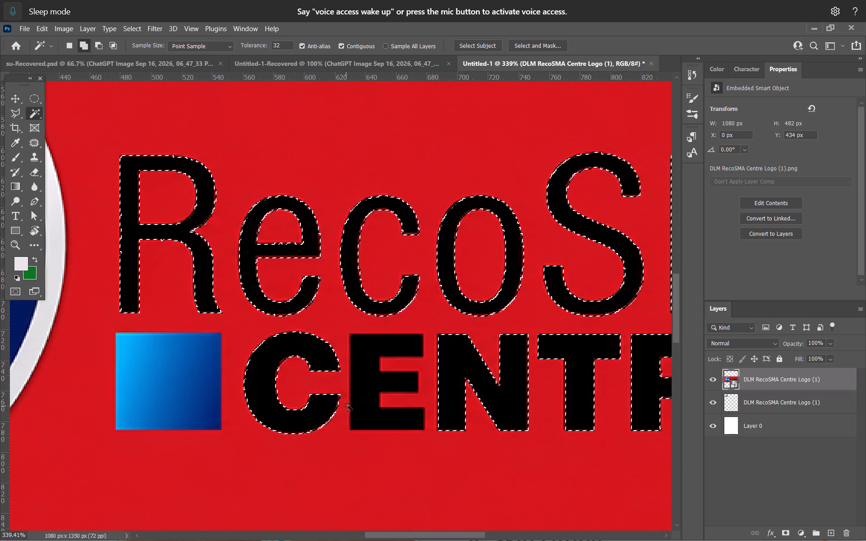
pyautogui.click(365, 394)
# Add the entire blue gradient square before CENTRE to the selection.
pyautogui.click(167, 381)
pyautogui.doubleClick(149, 380)
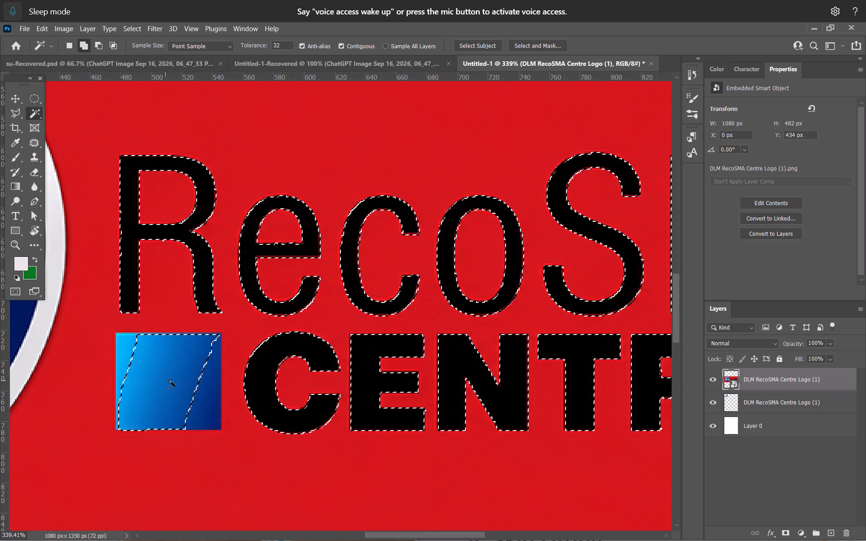
pyautogui.doubleClick(197, 400)
pyautogui.doubleClick(120, 346)
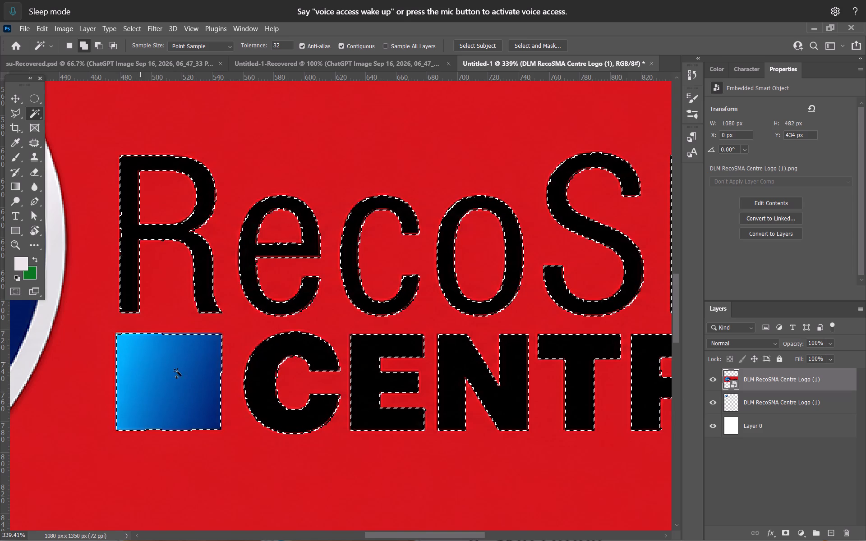
# Refine the Magic Wand selection around the upper-left corner of the blue square before CENTRE, then activate the Move tool.
pyautogui.keyDown('alt'); pyautogui.scroll(-4, 185, 371); pyautogui.keyUp('alt')
pyautogui.keyDown('alt'); pyautogui.scroll(-1, 144, 369); pyautogui.keyUp('alt')
pyautogui.keyDown('alt'); pyautogui.scroll(19, 144, 369); pyautogui.keyUp('alt')
pyautogui.click(133, 335)
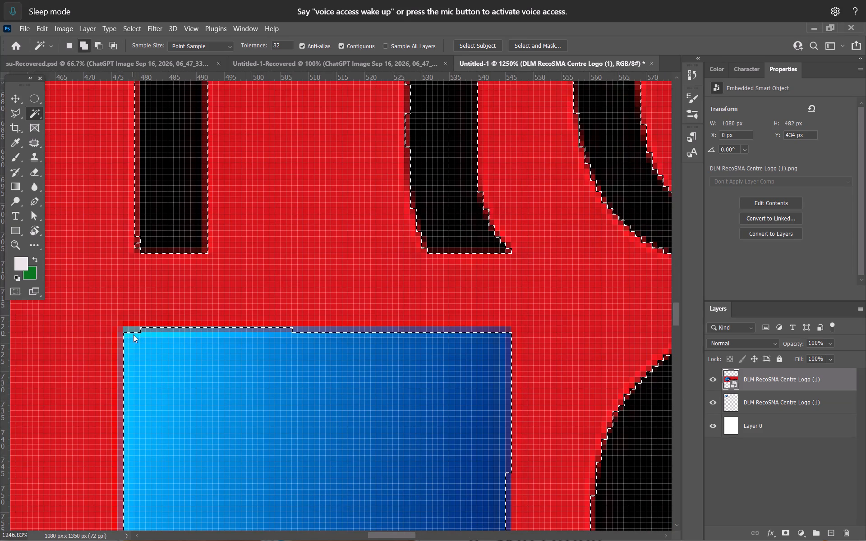
pyautogui.click(132, 333)
pyautogui.click(130, 331)
pyautogui.keyDown('alt'); pyautogui.scroll(-4, 139, 341); pyautogui.keyUp('alt')
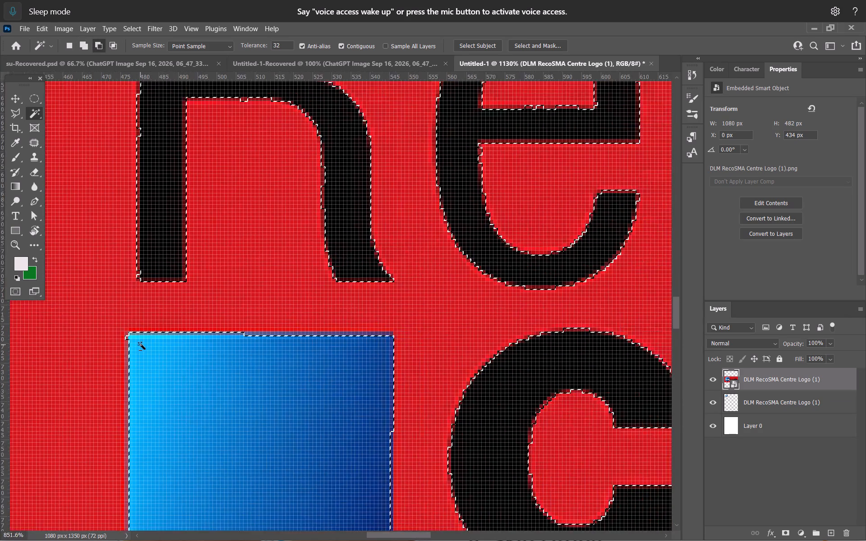
pyautogui.keyDown('alt'); pyautogui.scroll(6, 141, 344); pyautogui.keyUp('alt')
pyautogui.keyDown('alt'); pyautogui.click(120, 335); pyautogui.keyUp('alt')
pyautogui.keyDown('alt'); pyautogui.scroll(-5, 191, 376); pyautogui.keyUp('alt')
pyautogui.keyDown('alt'); pyautogui.scroll(-5, 336, 411); pyautogui.keyUp('alt')
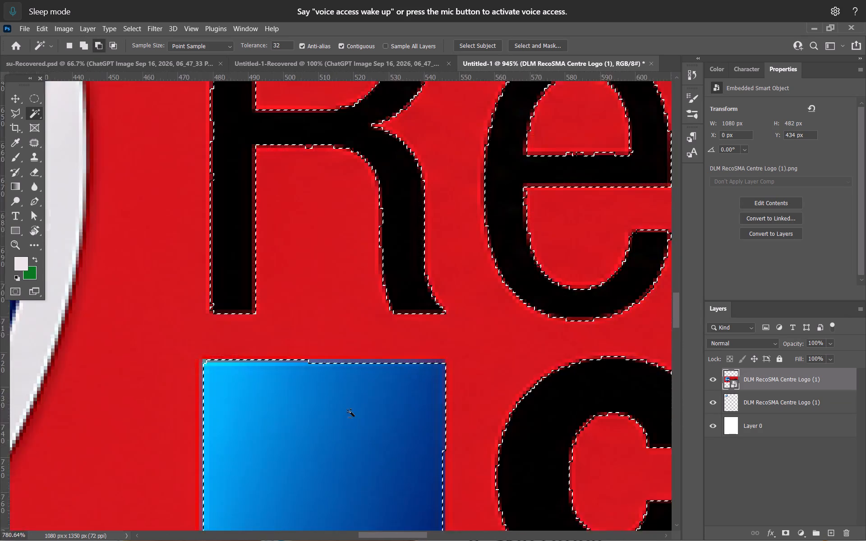
pyautogui.click(419, 456)
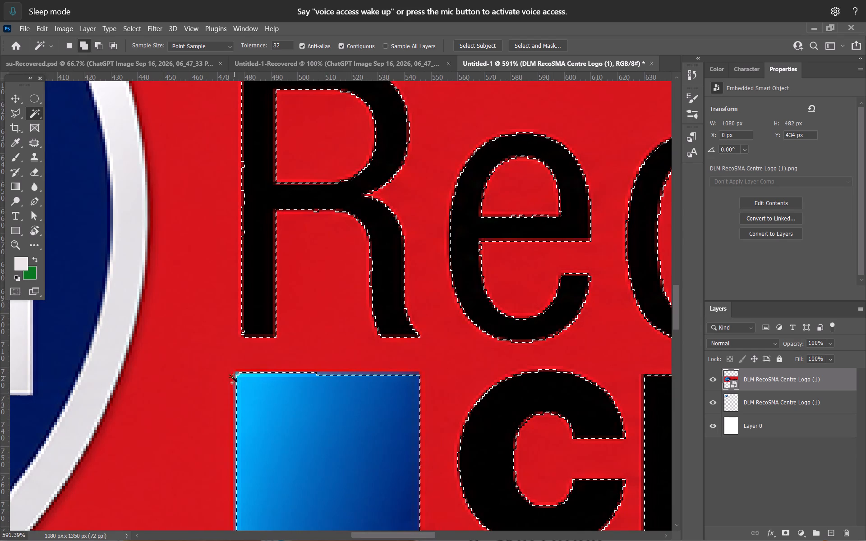
pyautogui.click(239, 375)
pyautogui.keyDown('alt'); pyautogui.scroll(-19, 249, 397); pyautogui.keyUp('alt')
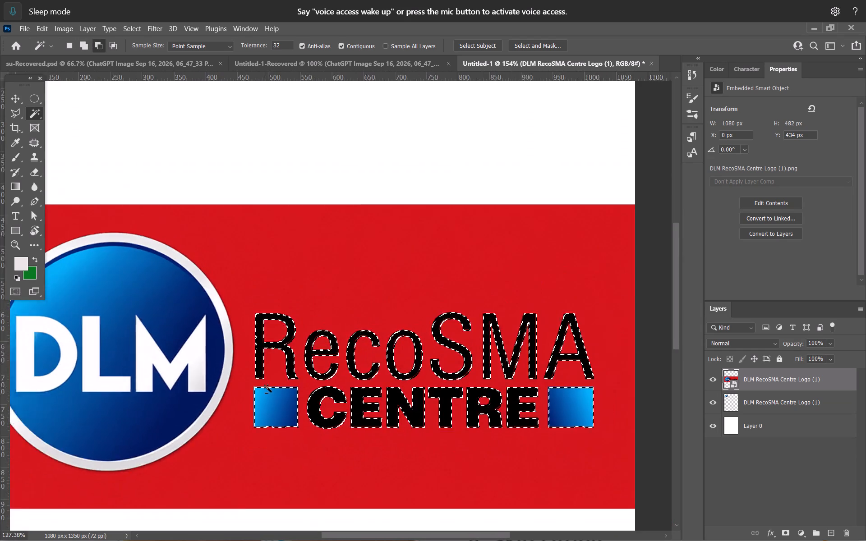
pyautogui.click(12, 103)
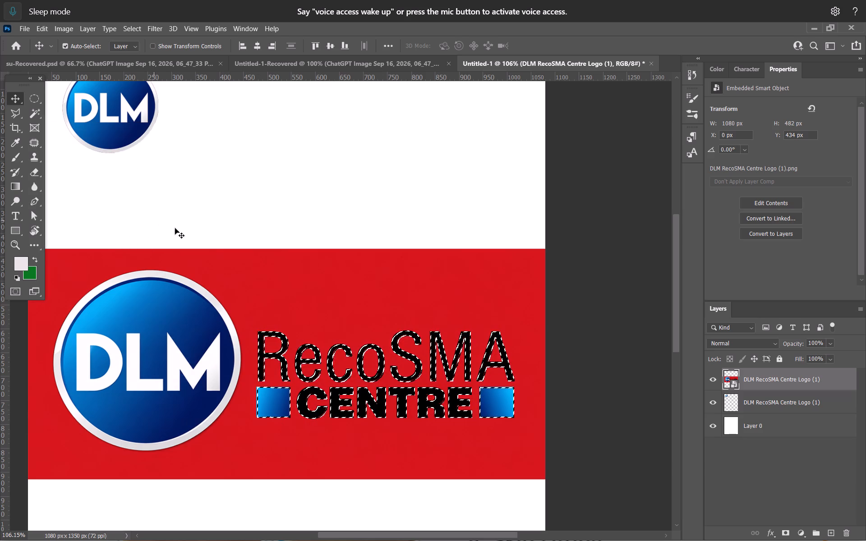
# Switch to CorelDRAW and examine the Disha Hearing Solutions cover panel on page 2 of desiha.cdr.
pyautogui.hotkey('alt', 'Tab')
pyautogui.hotkey('alt', 'Tab')
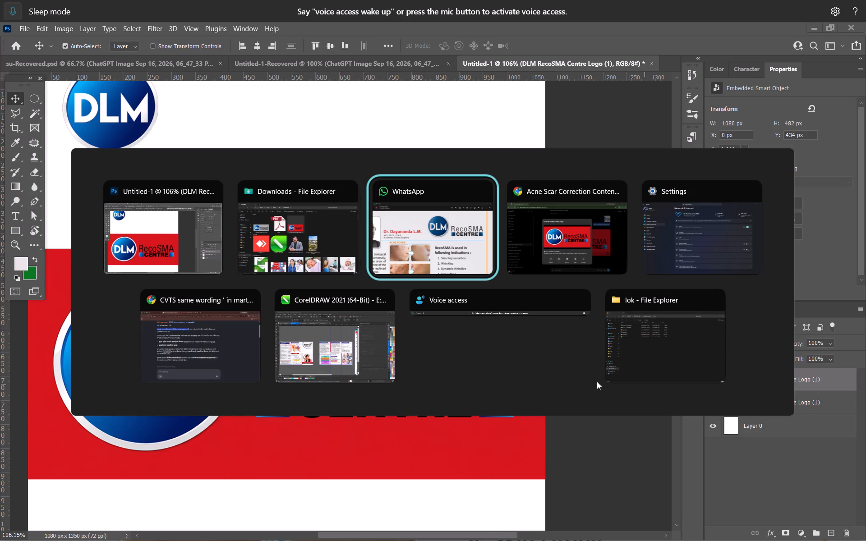
pyautogui.keyDown('alt'); pyautogui.click(359, 347); pyautogui.keyUp('alt')
pyautogui.scroll(10, 171, 369)
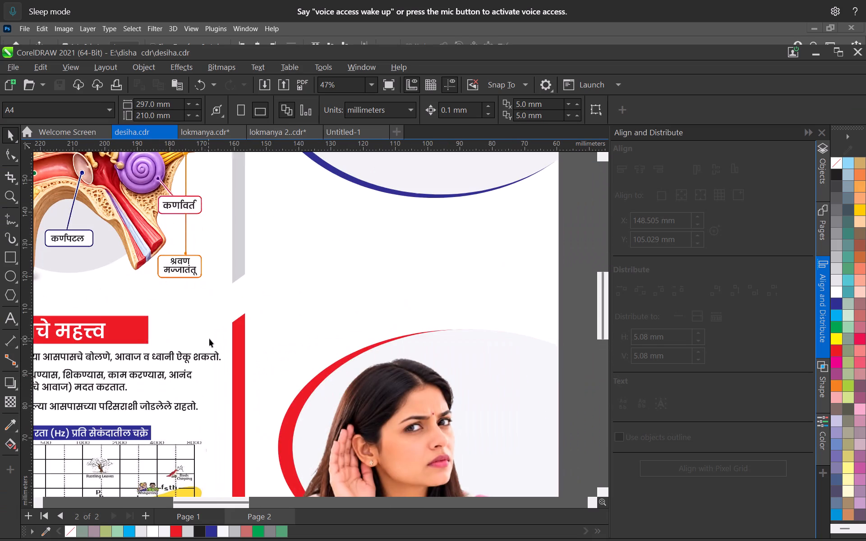
pyautogui.scroll(-5, 252, 358)
pyautogui.scroll(1, 310, 341)
pyautogui.moveTo(310, 340); pyautogui.dragTo(269, 382, button='middle')
pyautogui.scroll(3, 260, 361)
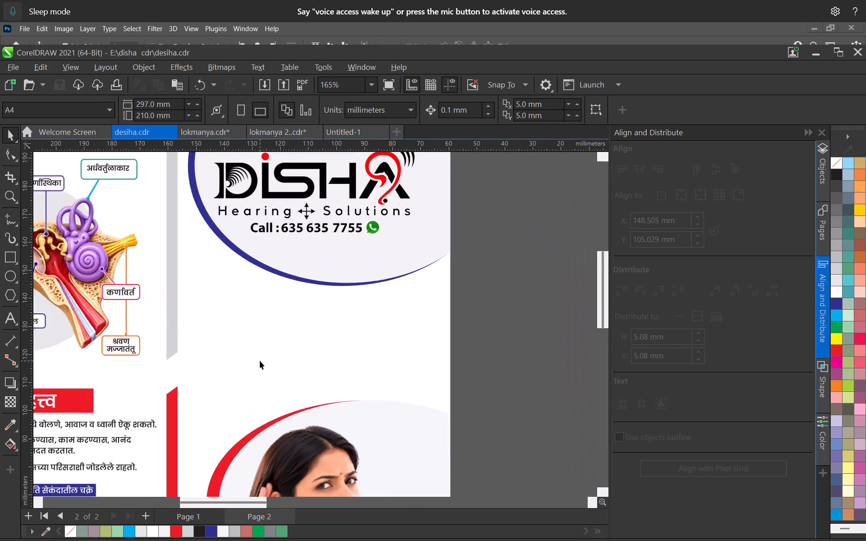
pyautogui.scroll(3, 260, 361)
pyautogui.scroll(-7, 258, 353)
pyautogui.scroll(4, 258, 353)
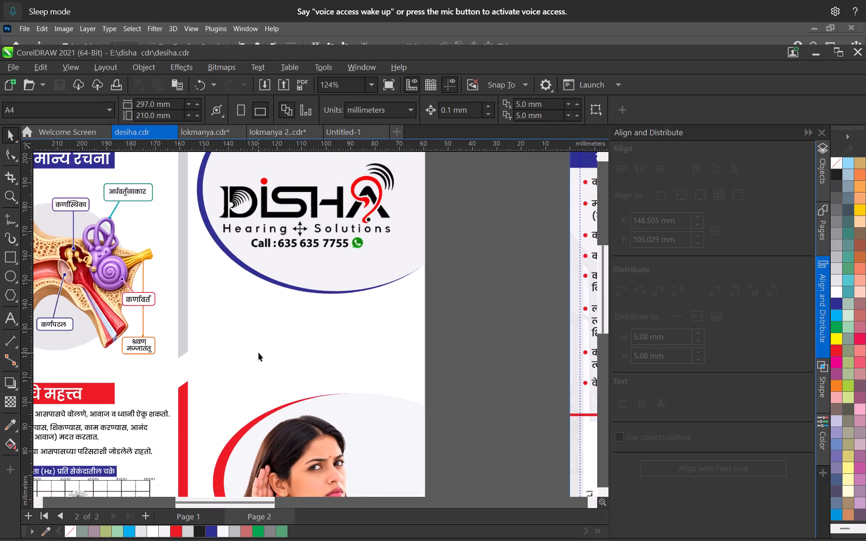
pyautogui.scroll(2, 276, 357)
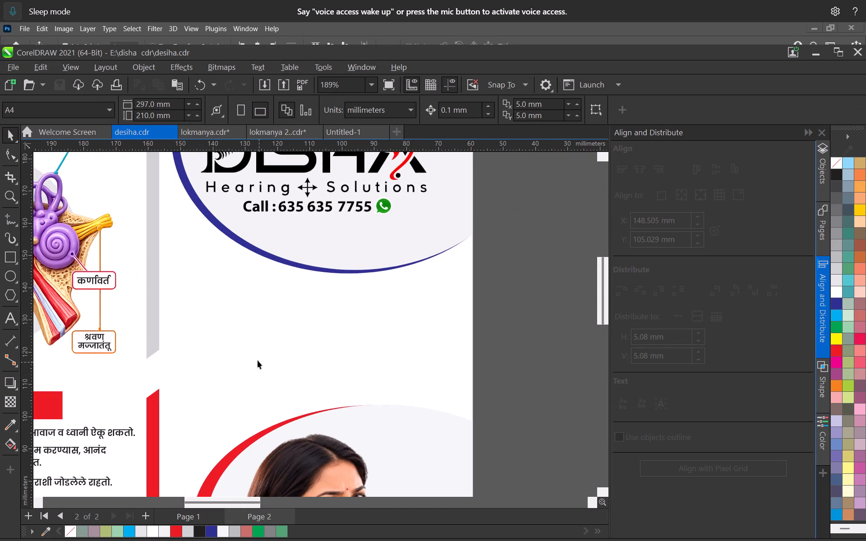
pyautogui.click(246, 368)
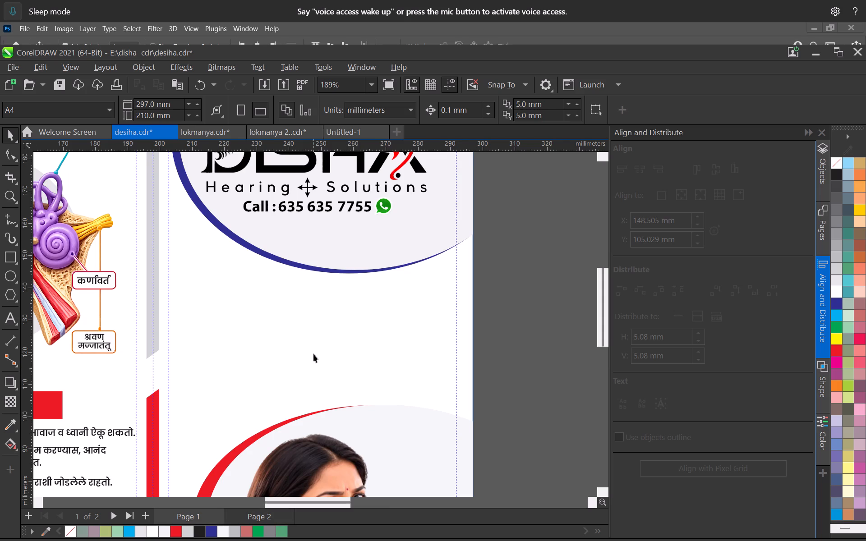
# Examine both brochure pages of desiha.cdr, including the blank area between the Disha logo and the woman's photo on the Page 1 cover.
pyautogui.scroll(-9, 313, 354)
pyautogui.click(401, 309)
pyautogui.scroll(6, 301, 368)
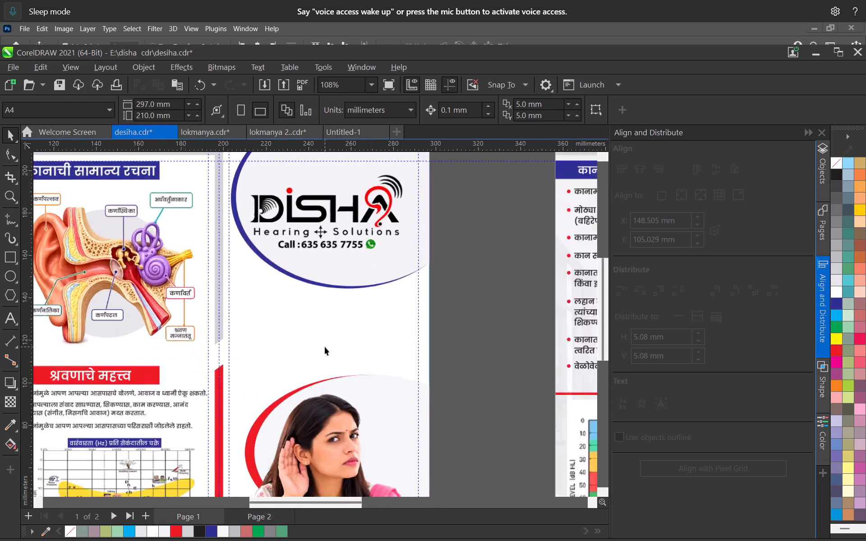
pyautogui.scroll(2, 325, 347)
pyautogui.scroll(-10, 324, 348)
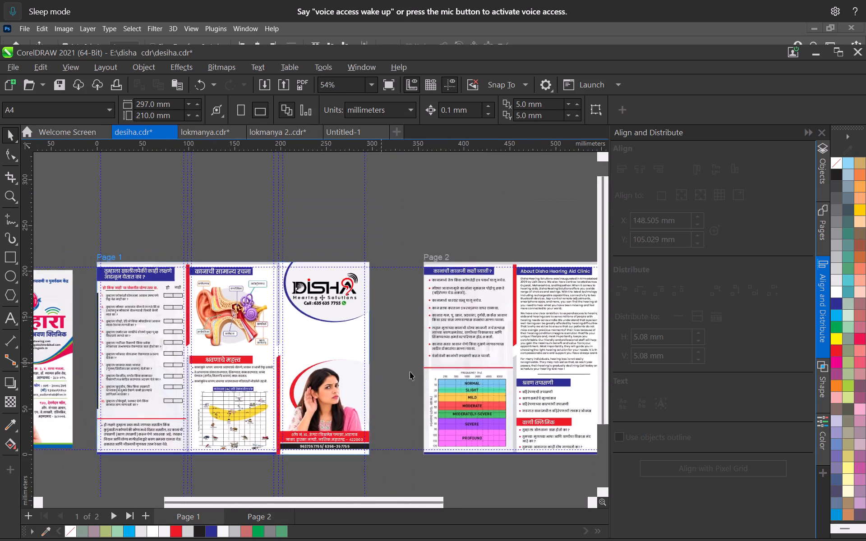
pyautogui.scroll(-4, 414, 372)
pyautogui.moveTo(472, 379); pyautogui.dragTo(390, 376, button='middle')
pyautogui.scroll(6, 472, 379)
pyautogui.moveTo(326, 378); pyautogui.dragTo(231, 375, button='middle')
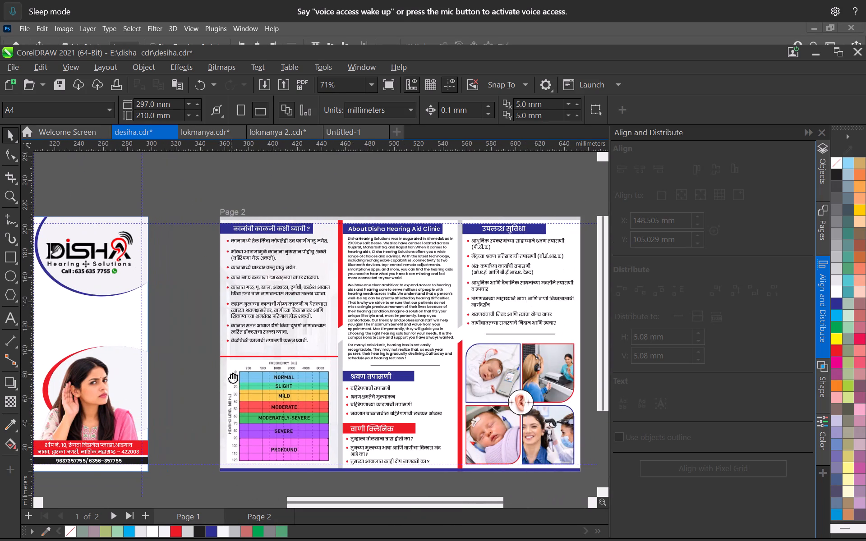
pyautogui.moveTo(231, 375); pyautogui.dragTo(451, 409, button='middle')
pyautogui.scroll(8, 306, 377)
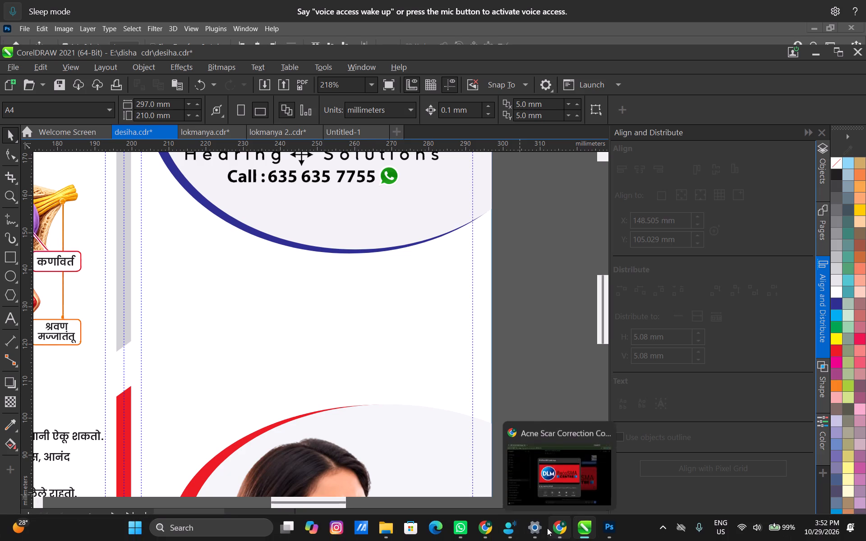
# Switch to Google Chrome, open the Google homepage in a new tab, and enter "disha" as the start of a search query.
pyautogui.click(478, 530)
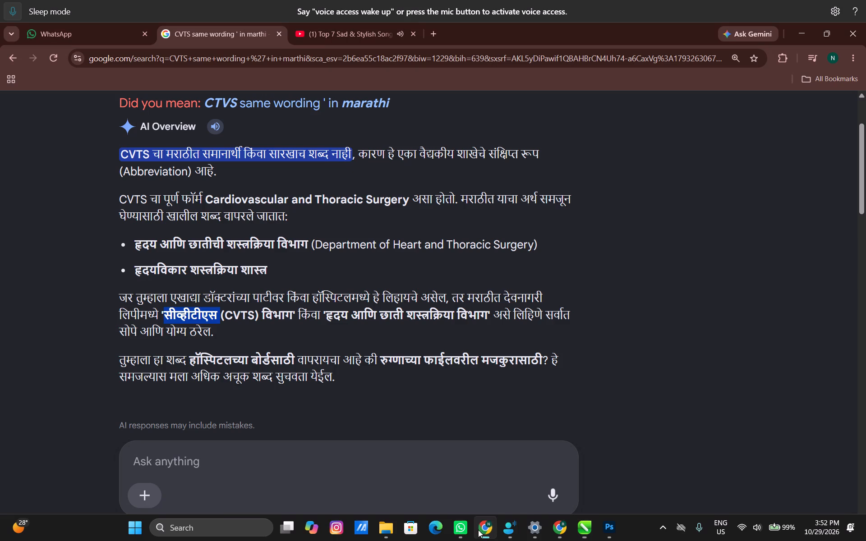
pyautogui.click(429, 33)
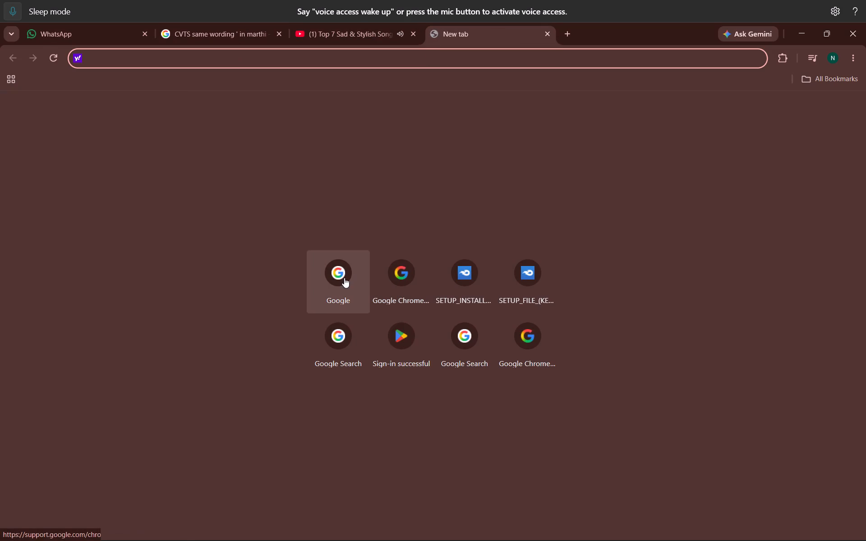
pyautogui.click(344, 278)
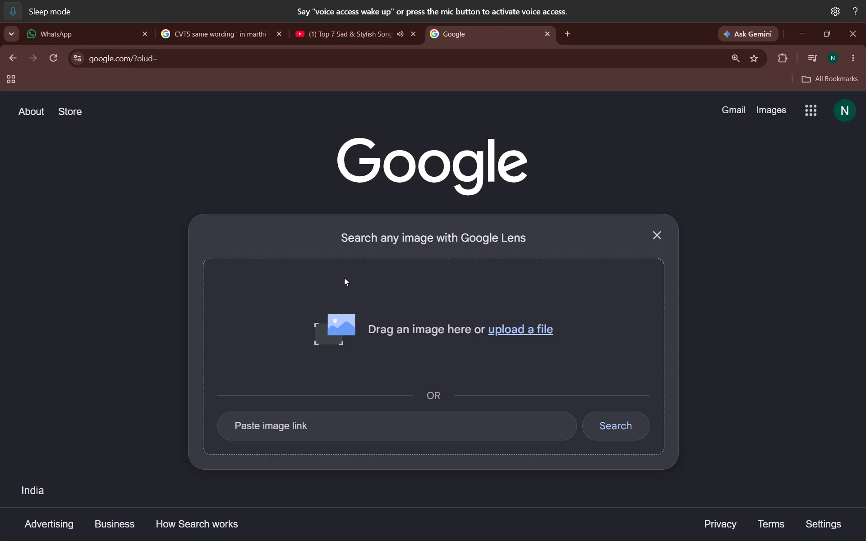
pyautogui.click(229, 208)
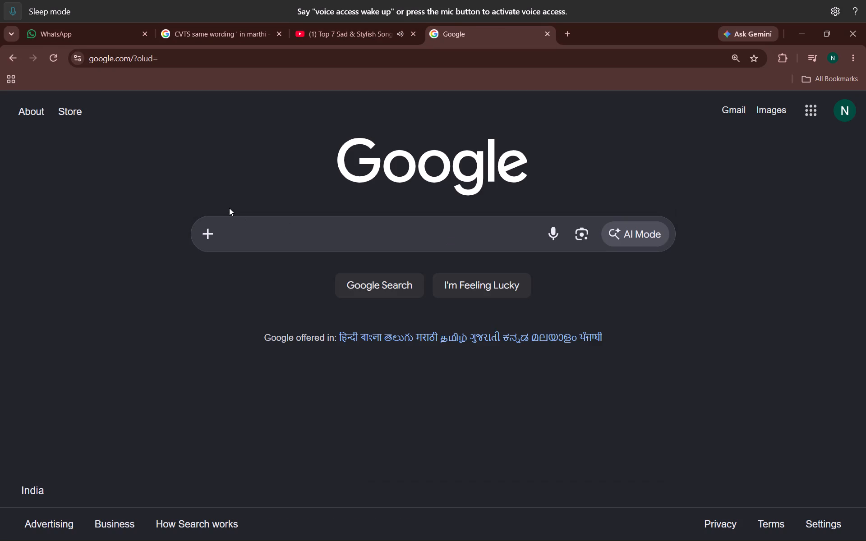
pyautogui.click(249, 225)
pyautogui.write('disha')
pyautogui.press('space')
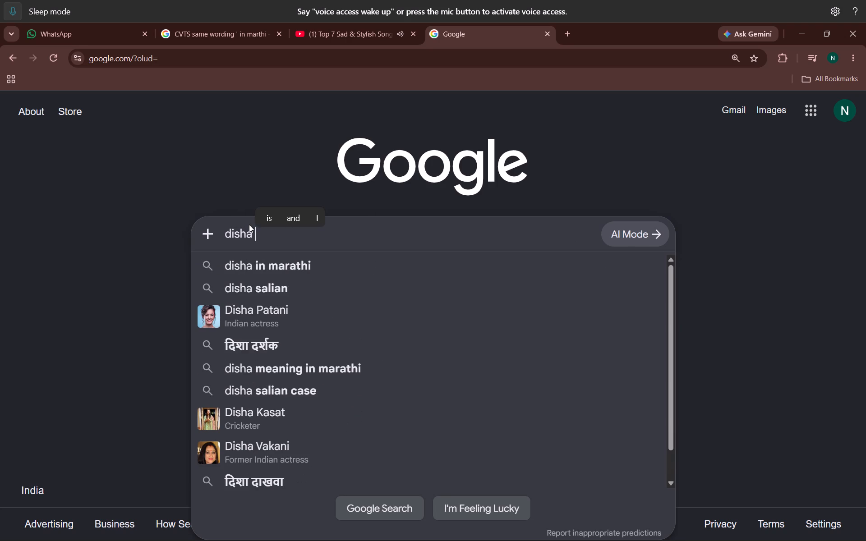
# Search Google in Chrome for the business Disha Hearing Solution, Nashik.
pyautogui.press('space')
pyautogui.write('he')
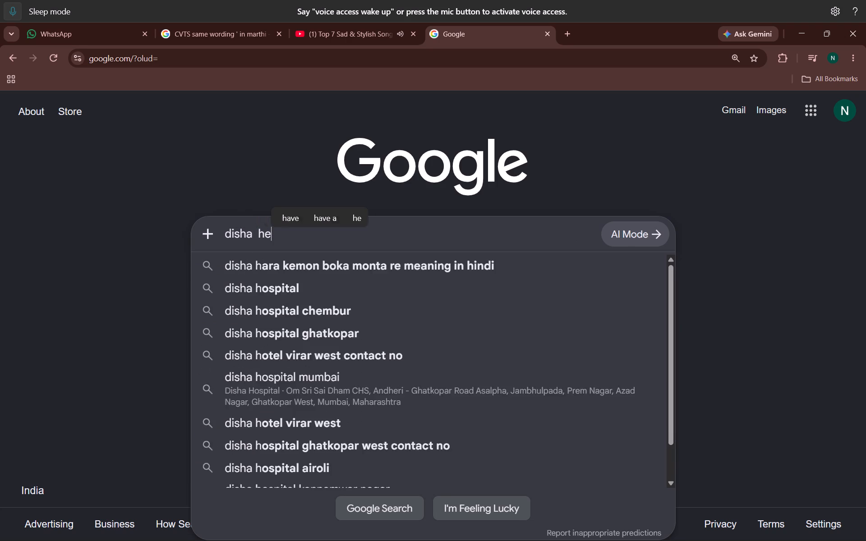
pyautogui.press('a')
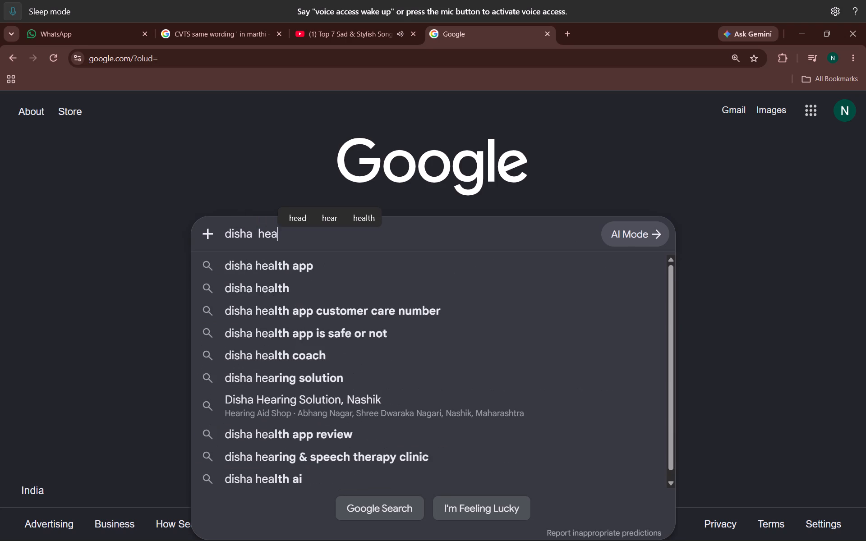
pyautogui.write('ring')
pyautogui.press('space')
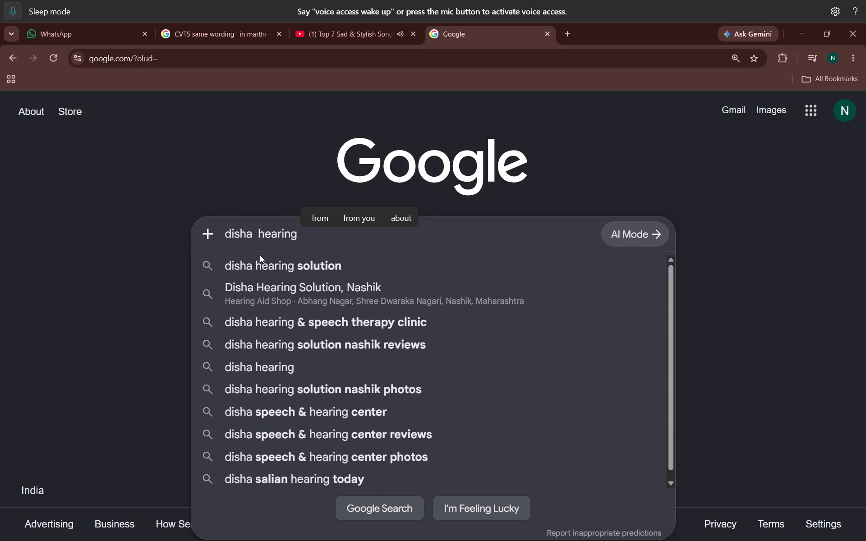
pyautogui.click(297, 294)
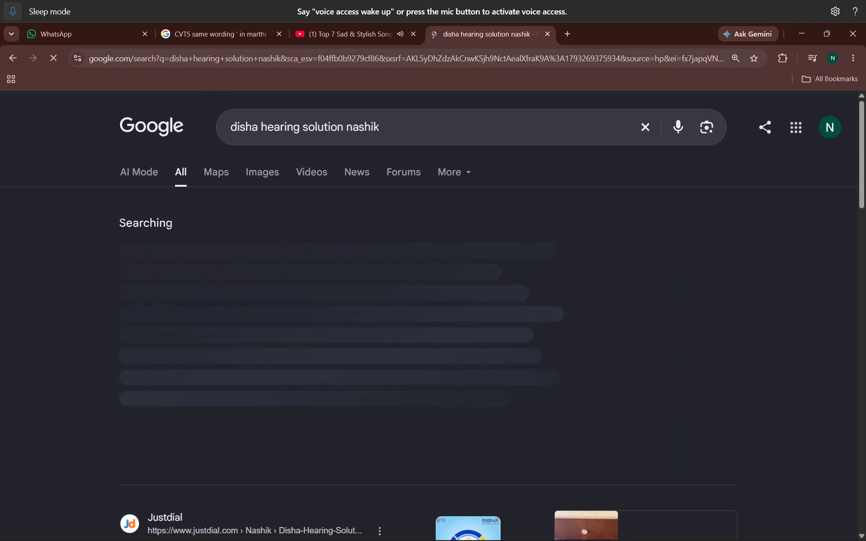
# Open the Justdial listing for Disha Hearing Solutions and view the first photo in its Latest gallery.
pyautogui.scroll(-4, 327, 394)
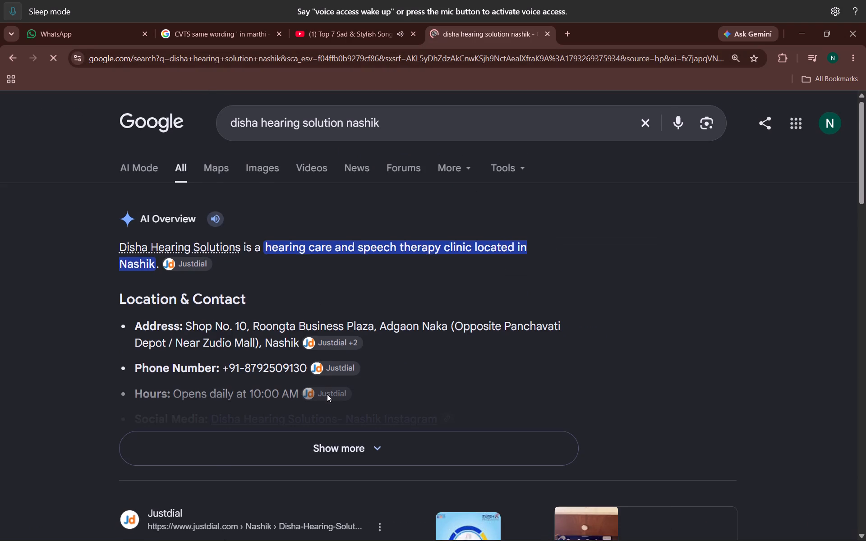
pyautogui.click(250, 328)
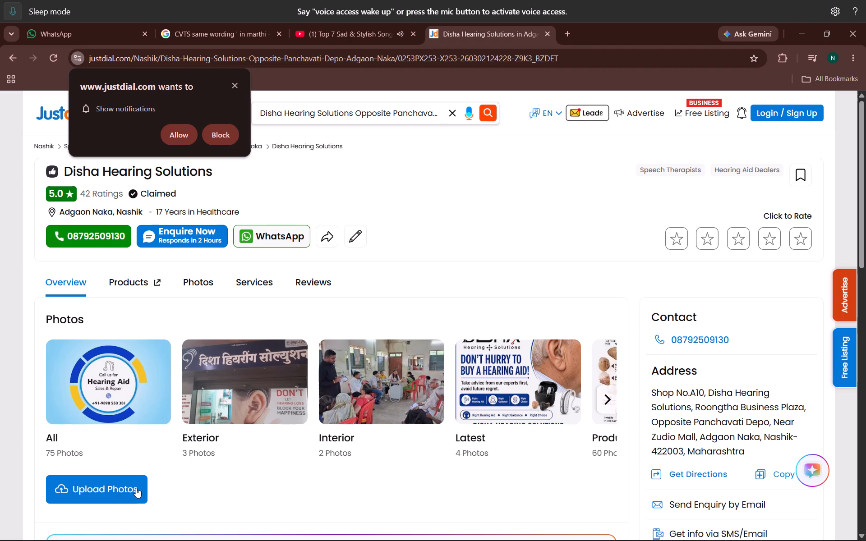
pyautogui.scroll(-2, 132, 413)
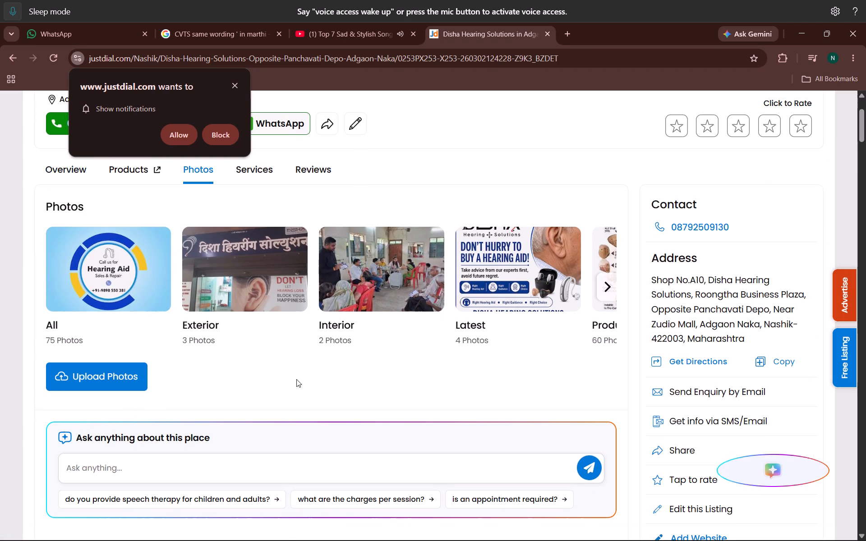
pyautogui.click(485, 276)
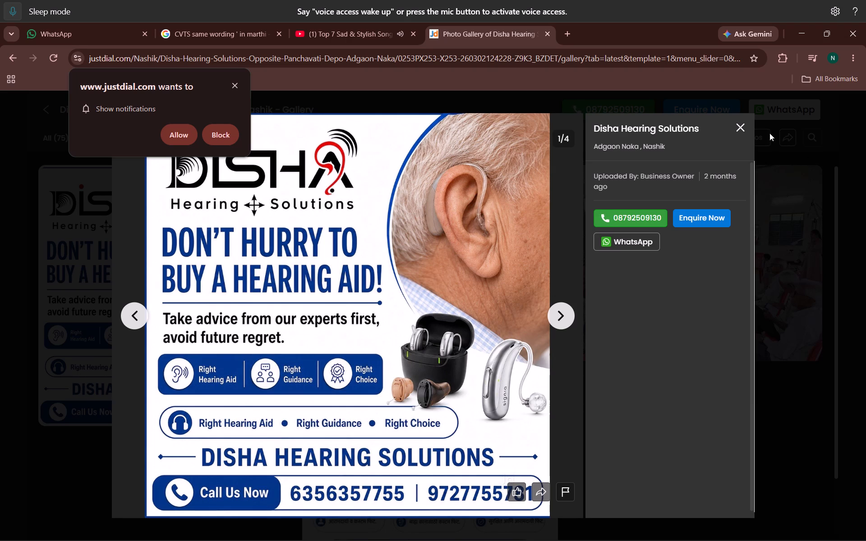
# View the Marathi IIC, ITE and ITC hearing aid flyer, the last photo in the Latest gallery.
pyautogui.click(744, 127)
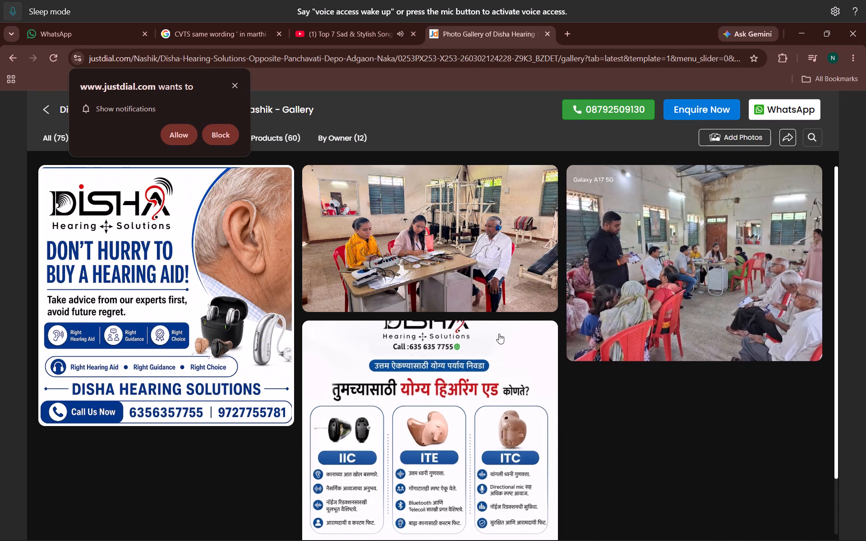
pyautogui.scroll(-3, 486, 338)
pyautogui.click(447, 359)
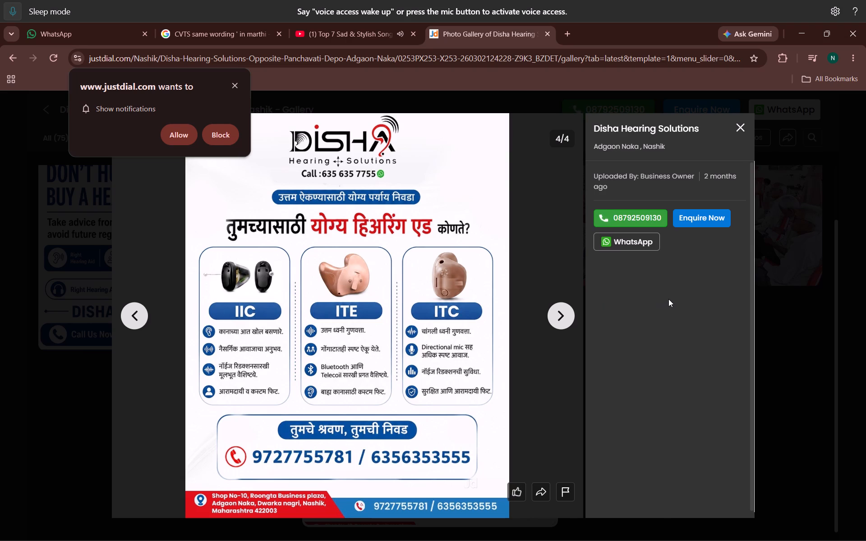
pyautogui.click(836, 119)
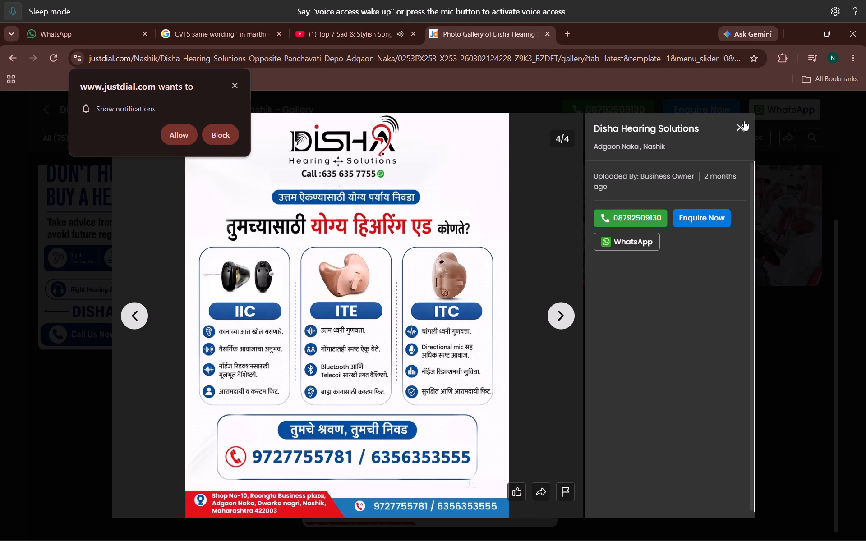
pyautogui.click(742, 124)
pyautogui.scroll(9, 395, 366)
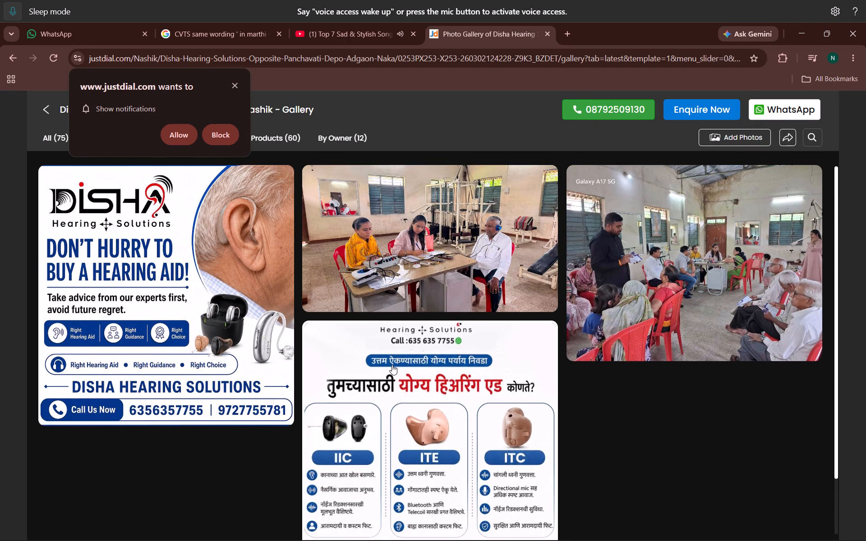
pyautogui.scroll(3, 133, 218)
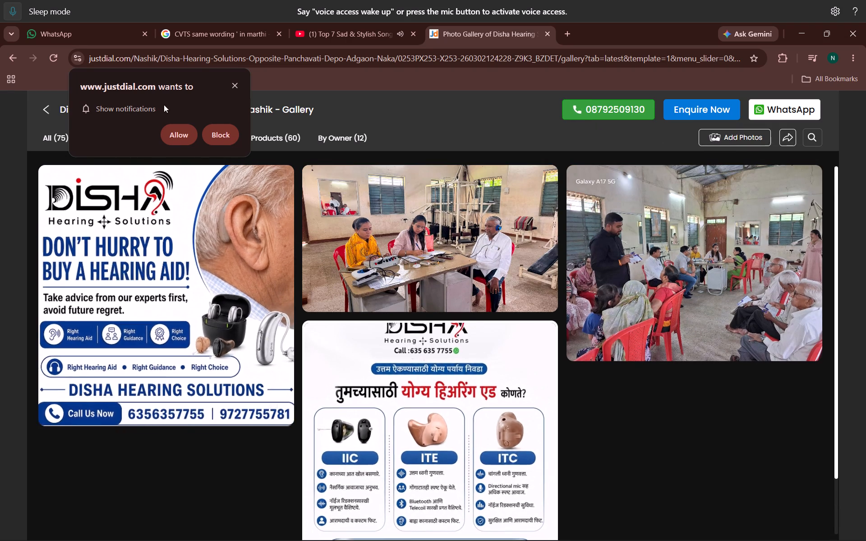
# Dismiss the Justdial notification request and open the first storefront photo in the All gallery.
pyautogui.click(229, 89)
pyautogui.click(232, 87)
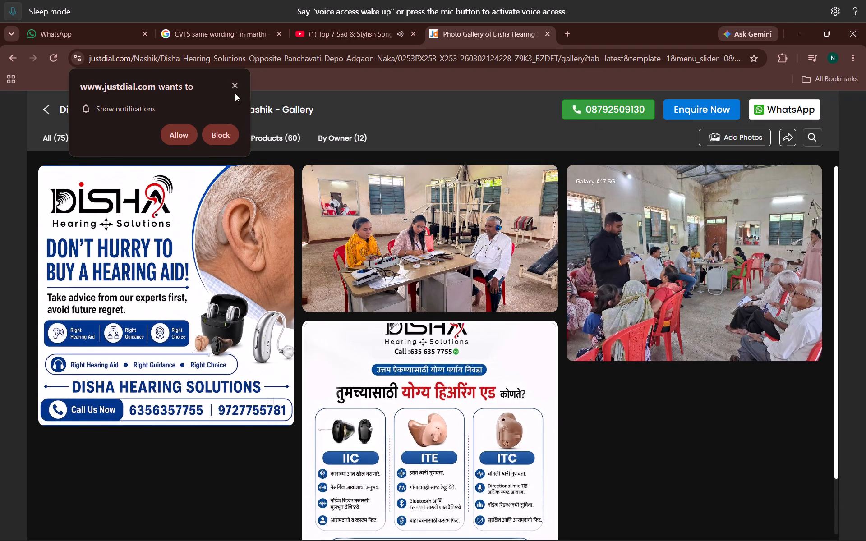
pyautogui.click(233, 86)
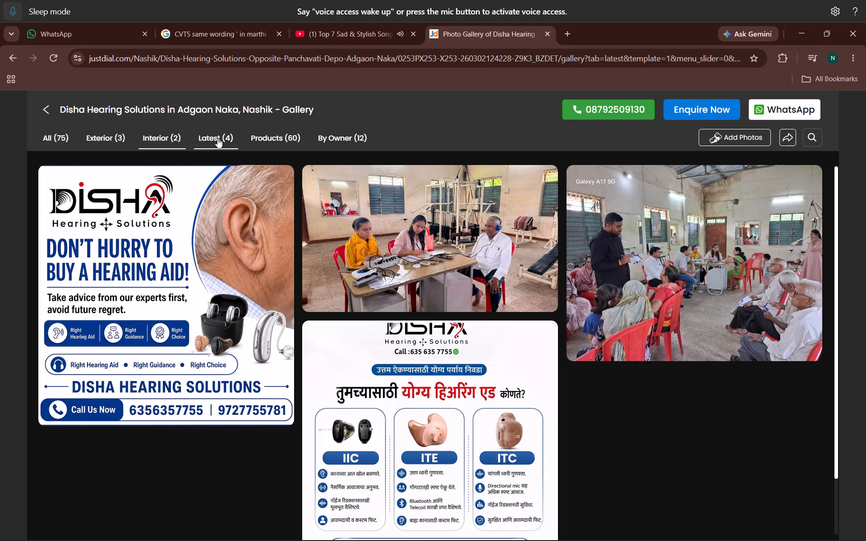
pyautogui.click(51, 137)
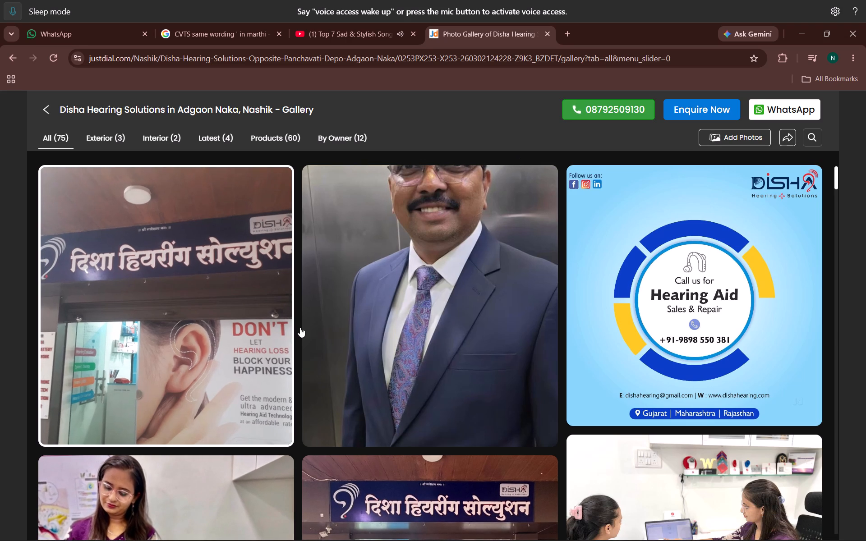
pyautogui.click(212, 358)
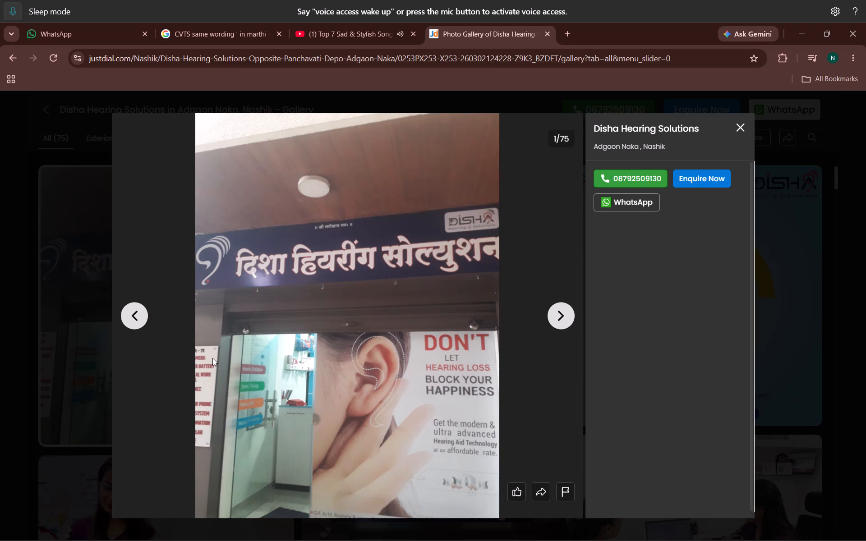
pyautogui.scroll(7, 428, 420)
# Snip the "DON'T LET HEARING LOSS BLOCK YOUR HAPPINESS" poster text from the storefront photo, then close the photo.
pyautogui.press('shift+super+s')
pyautogui.press('shift+super+s')
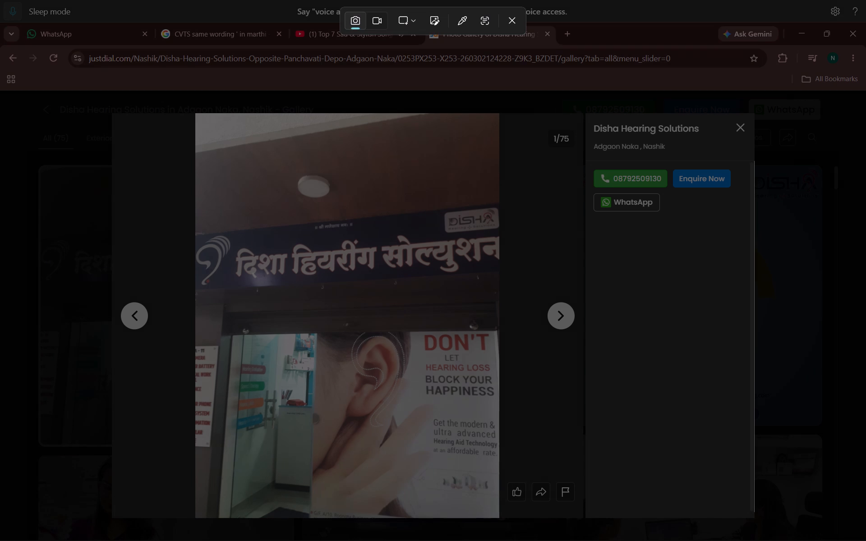
pyautogui.moveTo(405, 318); pyautogui.dragTo(511, 468)
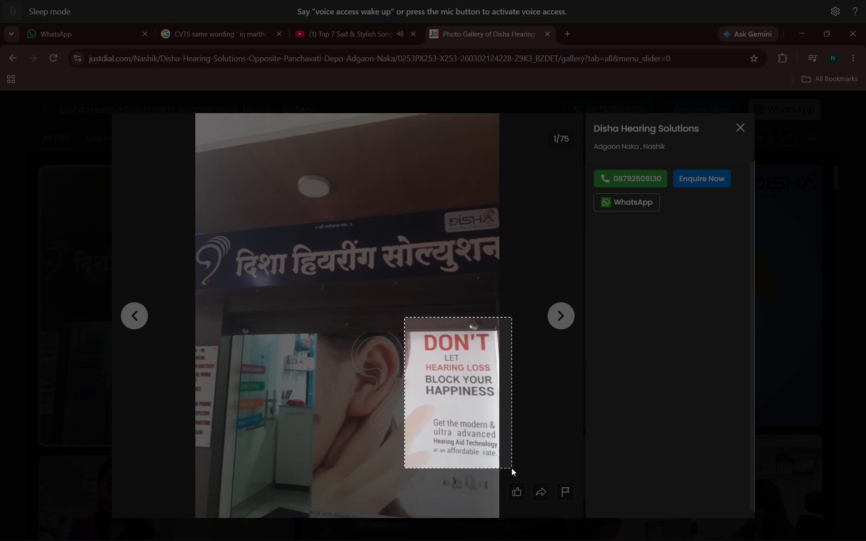
pyautogui.moveTo(511, 468); pyautogui.dragTo(510, 468)
pyautogui.moveTo(505, 469); pyautogui.dragTo(475, 501)
pyautogui.click(474, 495)
pyautogui.press('shift+super+s')
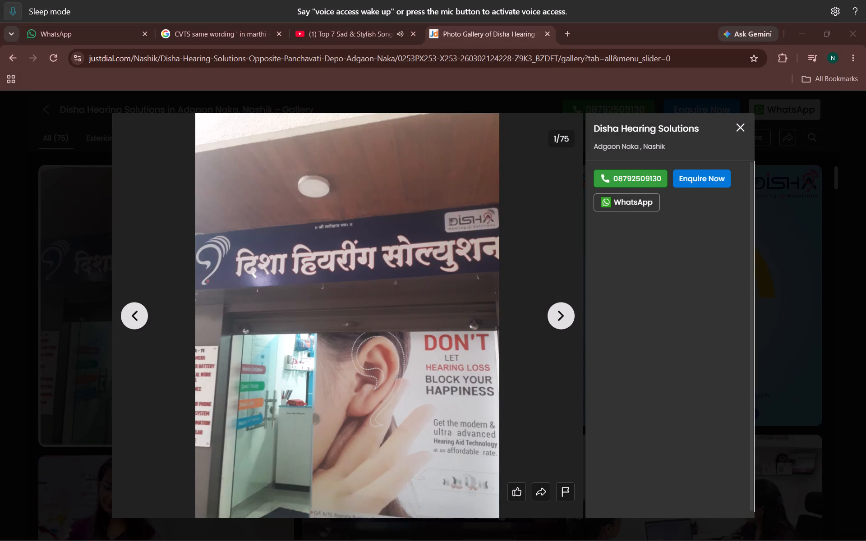
pyautogui.moveTo(413, 319); pyautogui.dragTo(516, 469)
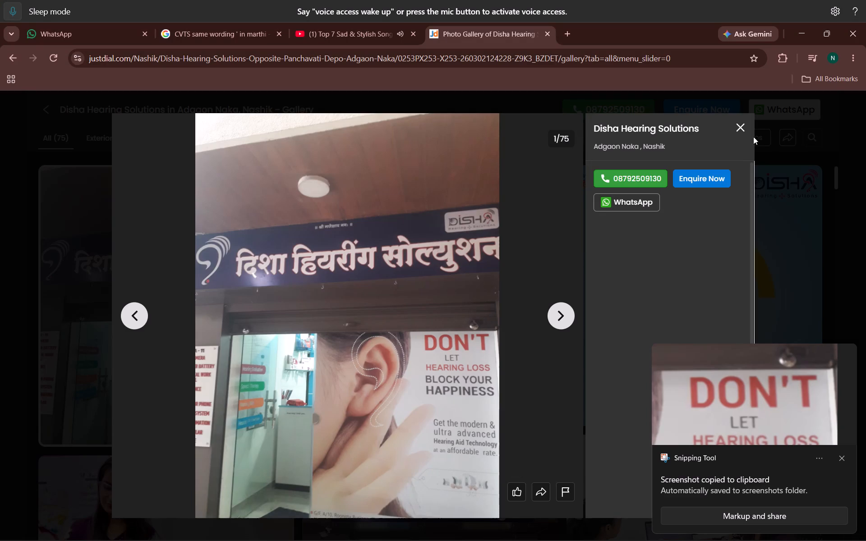
pyautogui.click(742, 127)
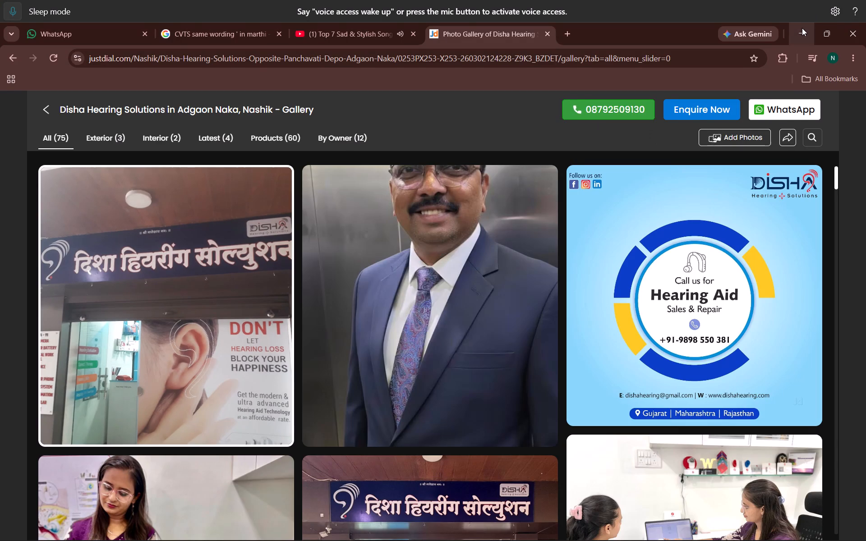
# Switch to CorelDRAW and save desiha.cdr.
pyautogui.click(802, 28)
pyautogui.click(523, 337)
pyautogui.scroll(-4, 425, 333)
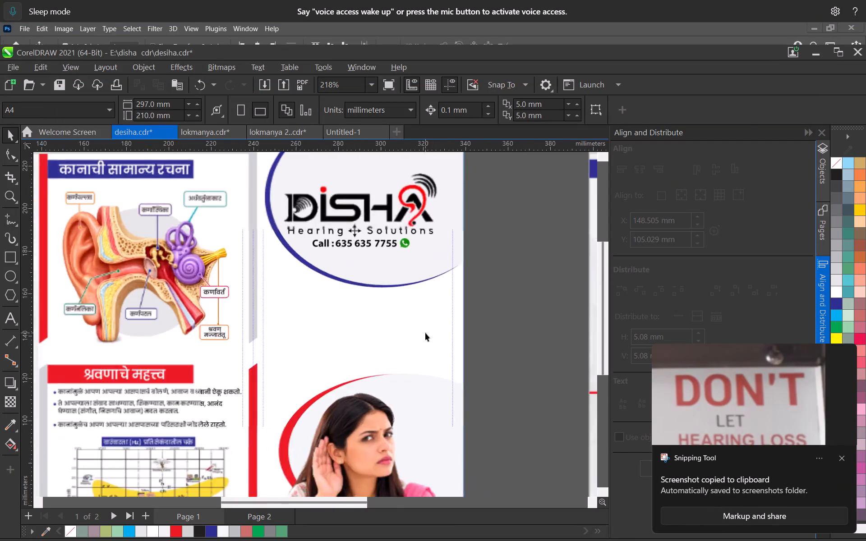
pyautogui.scroll(-7, 425, 333)
pyautogui.hotkey('ctrl', 's')
pyautogui.click(813, 56)
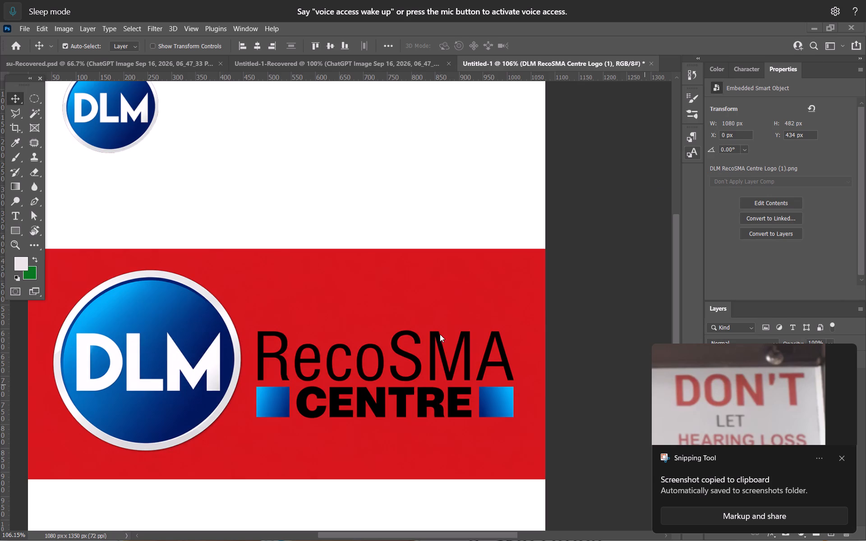
# In Photoshop, save the 1080 x 1350 px document as a PSD named "d l m" in the job folder with maximized compatibility.
pyautogui.keyDown('alt'); pyautogui.scroll(-12, 440, 334); pyautogui.keyUp('alt')
pyautogui.hotkey('ctrl', 's')
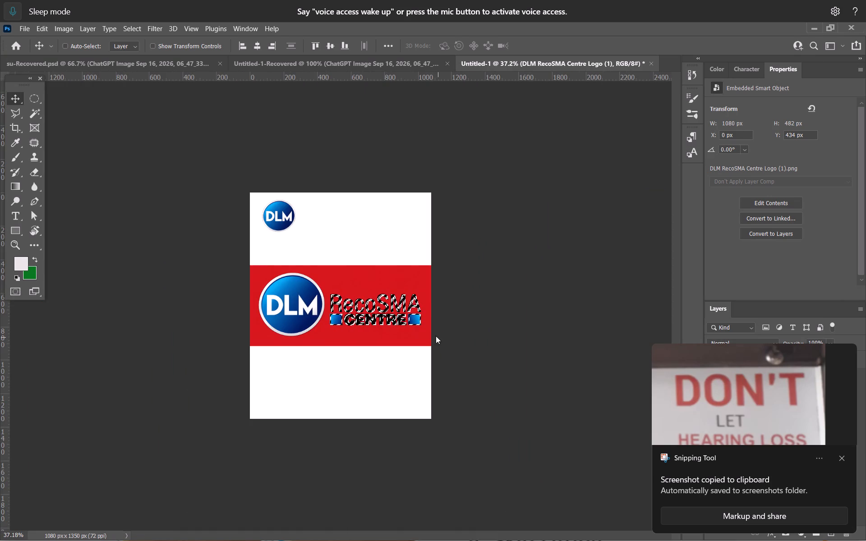
pyautogui.click(30, 243)
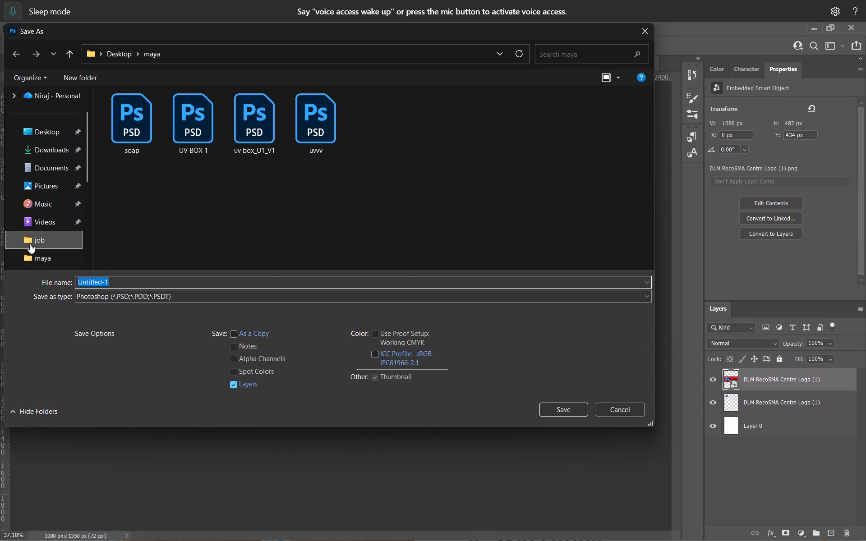
pyautogui.click(88, 280)
pyautogui.write('d l m')
pyautogui.press('space')
pyautogui.press('Return')
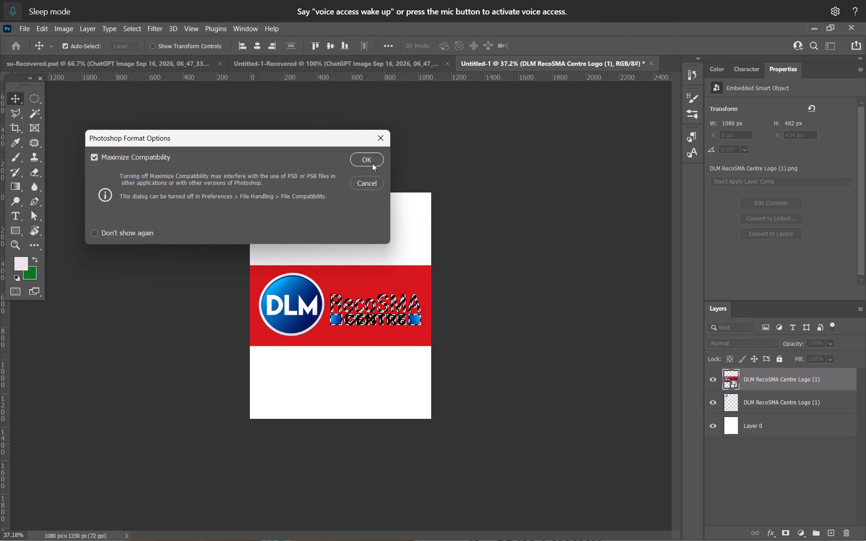
pyautogui.click(372, 163)
# Copy the selected RecoSMA CENTRE lettering and blue squares onto a new layer.
pyautogui.keyDown('alt'); pyautogui.scroll(7, 399, 291); pyautogui.keyUp('alt')
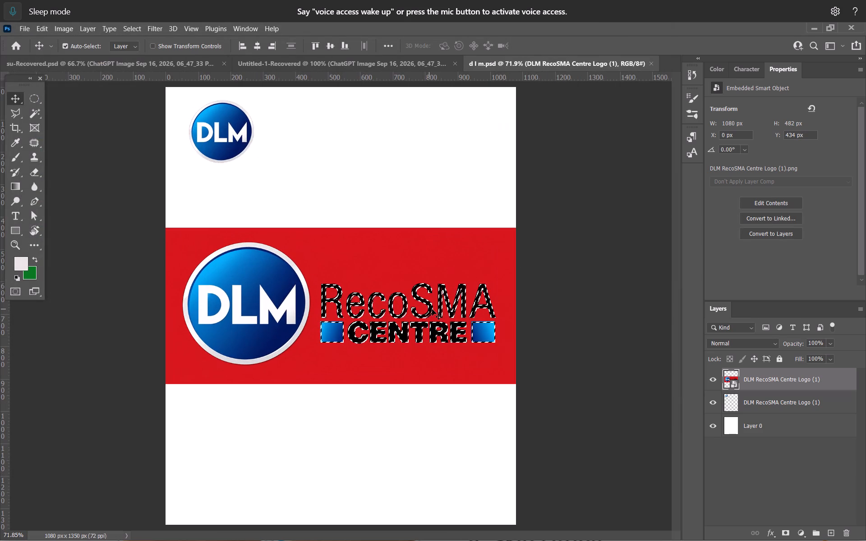
pyautogui.press('ctrl+shift+super+b')
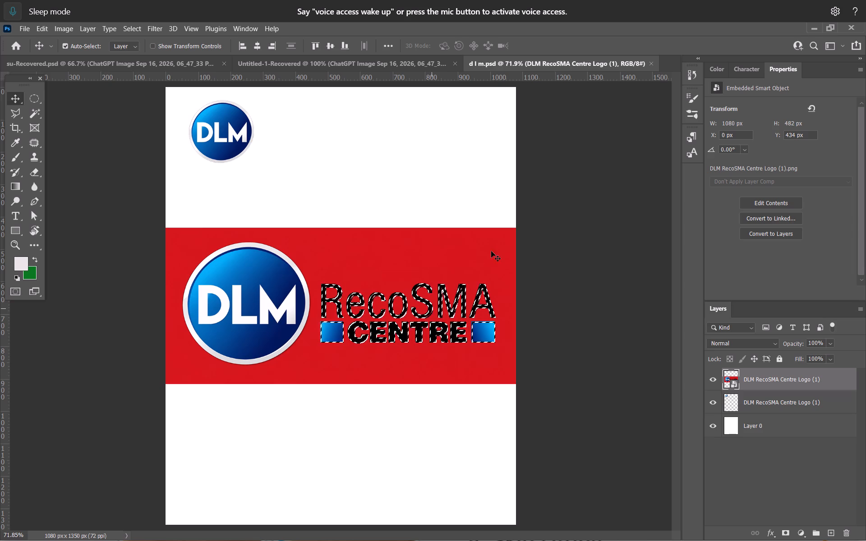
pyautogui.keyDown('alt'); pyautogui.scroll(-3, 354, 300); pyautogui.keyUp('alt')
pyautogui.keyDown('alt'); pyautogui.scroll(10, 362, 329); pyautogui.keyUp('alt')
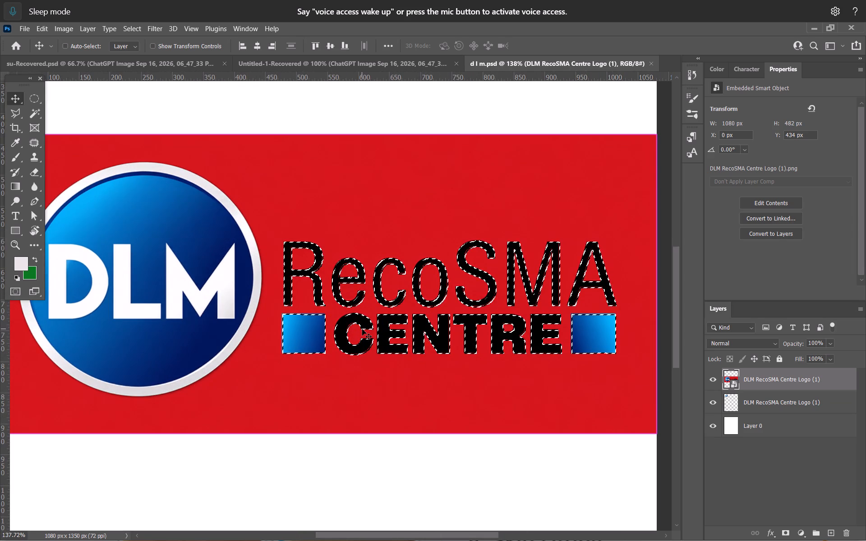
pyautogui.hotkey('ctrl', 'j')
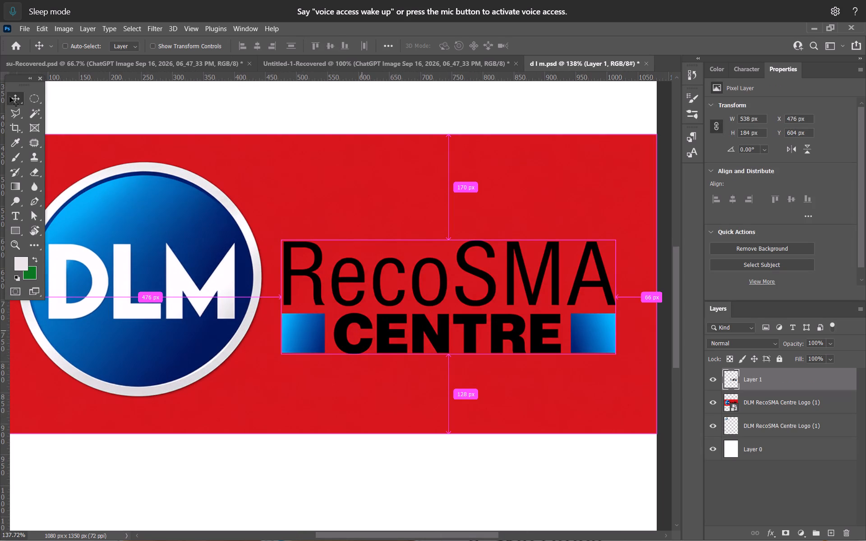
# Delete the large DLM RecoSMA Centre logo layer with the red background.
pyautogui.keyDown('alt'); pyautogui.scroll(-14, 218, 252); pyautogui.keyUp('alt')
pyautogui.press('space')
pyautogui.press('space')
pyautogui.press('space')
pyautogui.press('space')
pyautogui.press('space')
pyautogui.press('space')
pyautogui.press('space')
pyautogui.press('space')
pyautogui.press('space')
pyautogui.press('space')
pyautogui.press('space')
pyautogui.press('space')
pyautogui.press('space')
pyautogui.press('space')
pyautogui.press('space')
pyautogui.moveTo(209, 269); pyautogui.dragTo(376, 436)
pyautogui.keyDown('alt'); pyautogui.scroll(-10, 312, 355); pyautogui.keyUp('alt')
pyautogui.click(278, 306)
pyautogui.press('Delete')
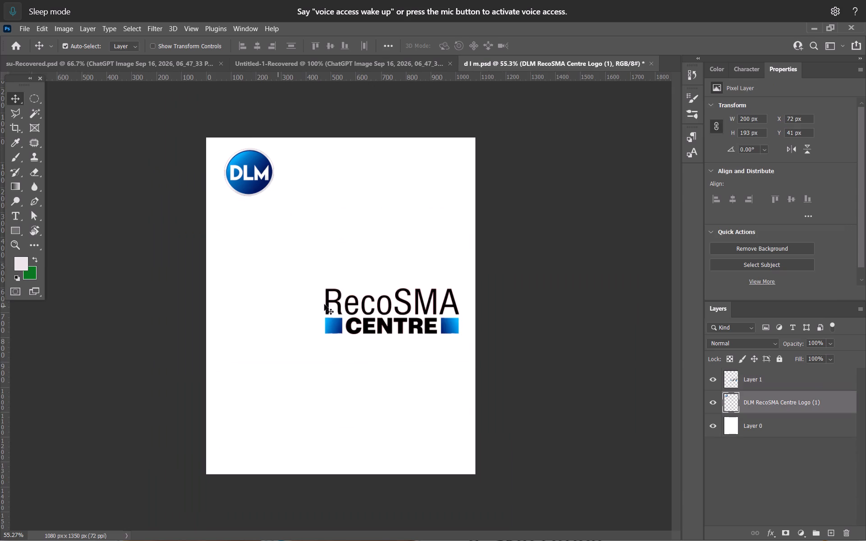
# Move the RecoSMA CENTRE wordmark below the DLM circle and scale it down to about 274 x 94 px.
pyautogui.keyDown('alt'); pyautogui.scroll(-1, 336, 316); pyautogui.keyUp('alt')
pyautogui.keyDown('alt'); pyautogui.scroll(6, 336, 316); pyautogui.keyUp('alt')
pyautogui.press('space')
pyautogui.press('space')
pyautogui.press('space')
pyautogui.press('space')
pyautogui.press('space')
pyautogui.press('space')
pyautogui.press('space')
pyautogui.press('space')
pyautogui.press('space')
pyautogui.moveTo(276, 289); pyautogui.dragTo(400, 418)
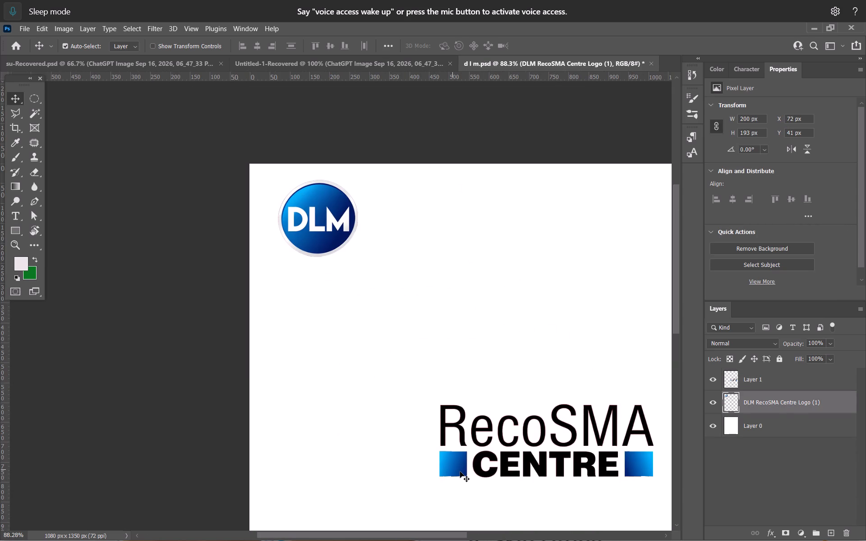
pyautogui.moveTo(460, 472); pyautogui.dragTo(289, 331)
pyautogui.keyDown('alt'); pyautogui.scroll(3, 391, 333); pyautogui.keyUp('alt')
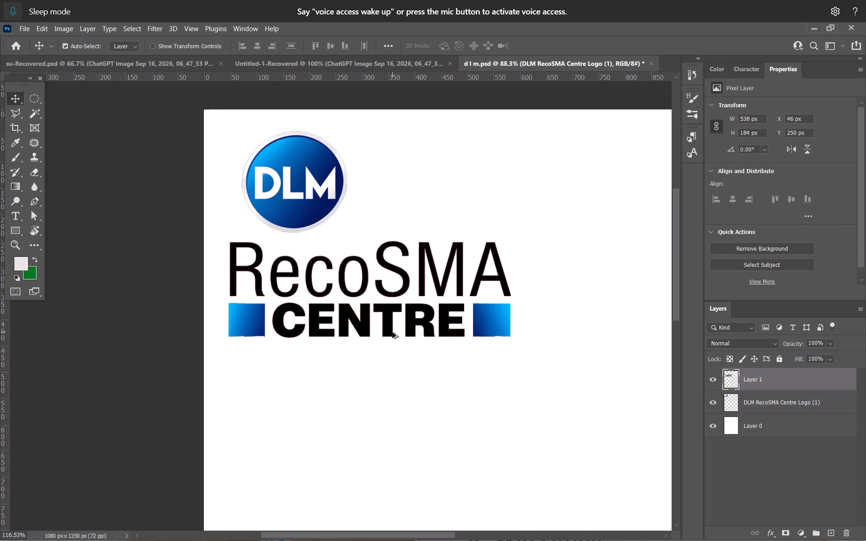
pyautogui.hotkey('ctrl', 't')
pyautogui.moveTo(514, 339); pyautogui.dragTo(397, 291)
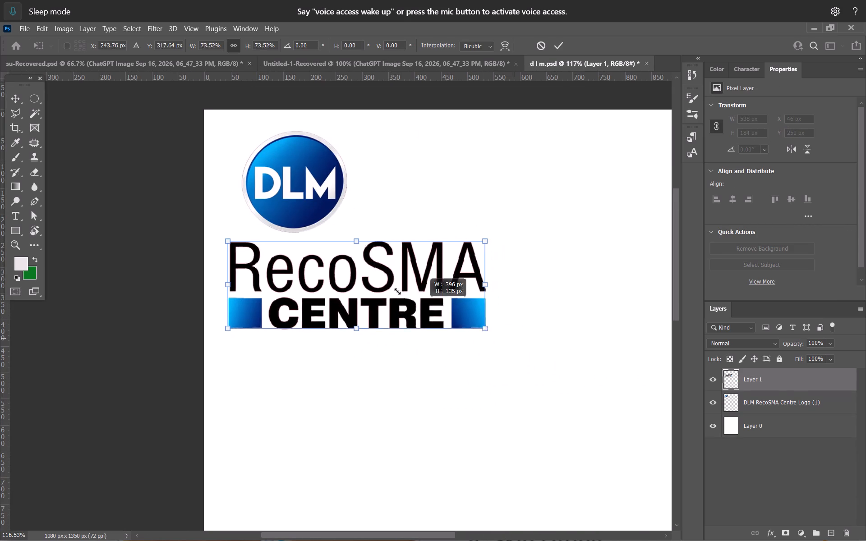
pyautogui.moveTo(397, 291); pyautogui.dragTo(376, 288)
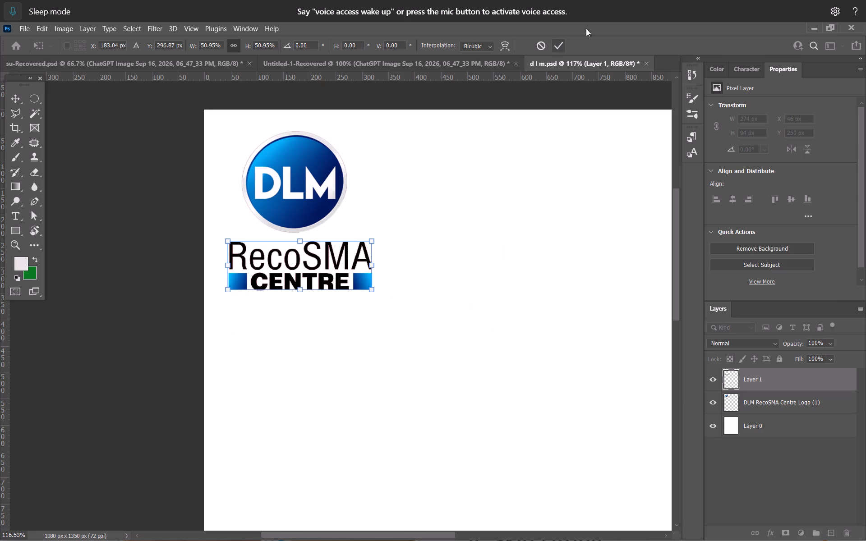
pyautogui.click(557, 48)
# Place the RecoSMA CENTRE wordmark beside the DLM circle, on its right, at about X 300 px, Y 91 px.
pyautogui.keyDown('alt'); pyautogui.scroll(-5, 270, 216); pyautogui.keyUp('alt')
pyautogui.keyDown('alt'); pyautogui.scroll(4, 228, 213); pyautogui.keyUp('alt')
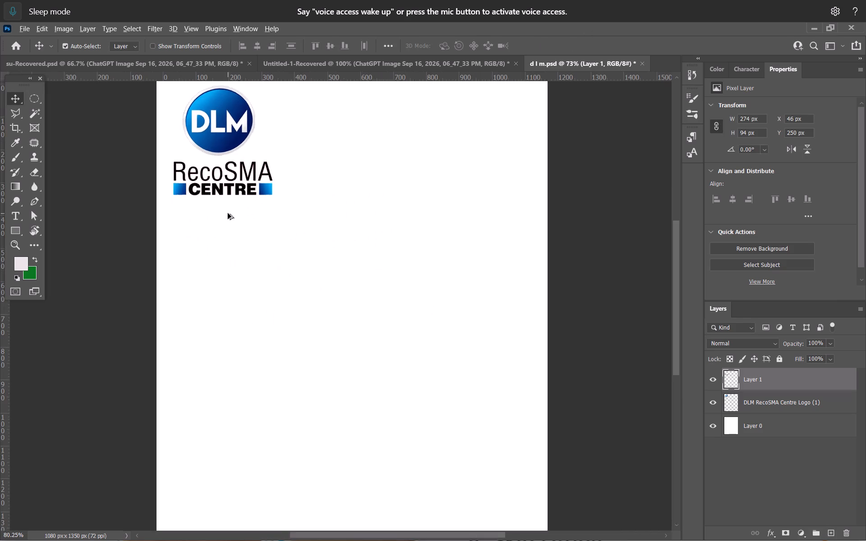
pyautogui.press('space')
pyautogui.press('space')
pyautogui.press('space')
pyautogui.press('space')
pyautogui.moveTo(228, 179); pyautogui.dragTo(264, 314)
pyautogui.keyDown('alt'); pyautogui.scroll(-8, 328, 307); pyautogui.keyUp('alt')
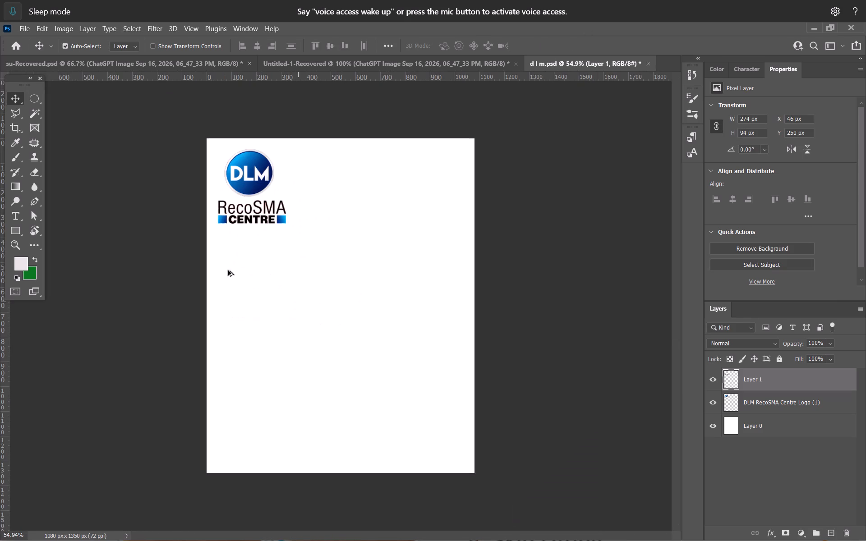
pyautogui.keyDown('alt'); pyautogui.scroll(10, 208, 231); pyautogui.keyUp('alt')
pyautogui.press('space')
pyautogui.press('space')
pyautogui.press('space')
pyautogui.press('space')
pyautogui.press('space')
pyautogui.moveTo(227, 162); pyautogui.dragTo(220, 311)
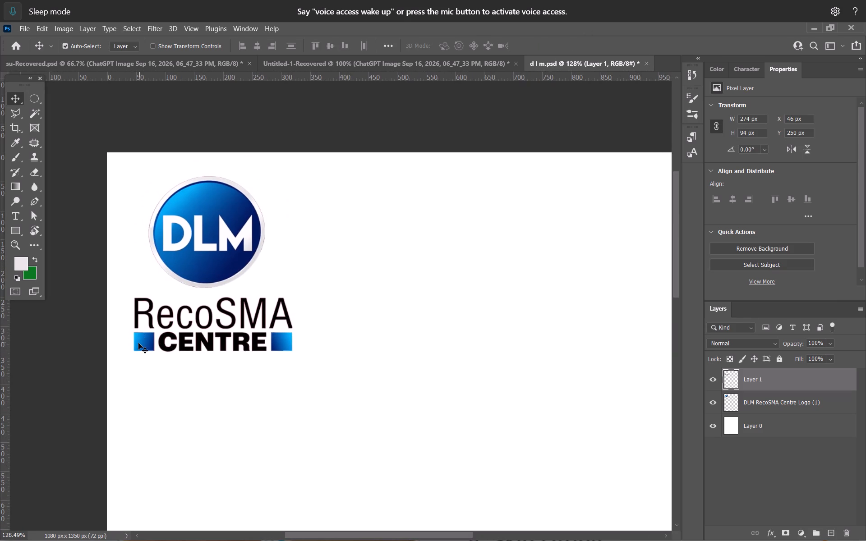
pyautogui.moveTo(138, 343); pyautogui.dragTo(286, 256)
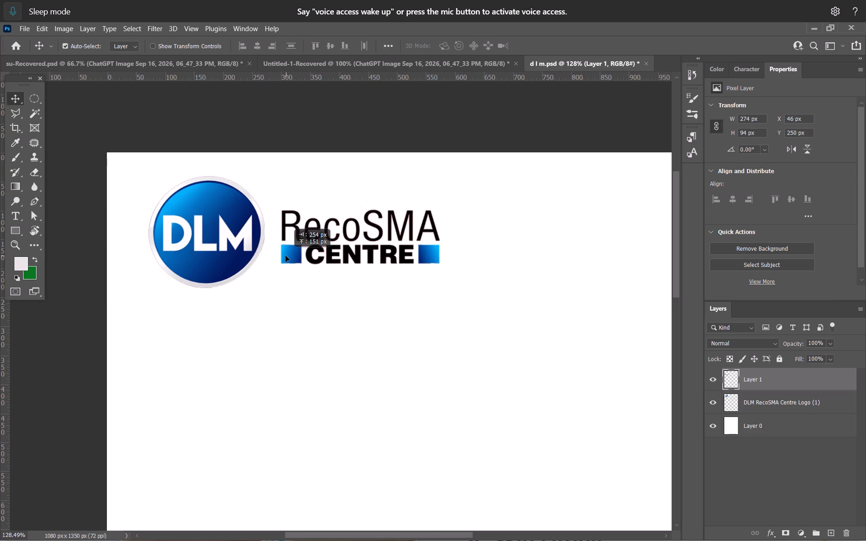
pyautogui.moveTo(286, 256); pyautogui.dragTo(286, 253)
pyautogui.keyDown('alt'); pyautogui.scroll(-15, 287, 253); pyautogui.keyUp('alt')
pyautogui.keyDown('alt'); pyautogui.scroll(2, 297, 232); pyautogui.keyUp('alt')
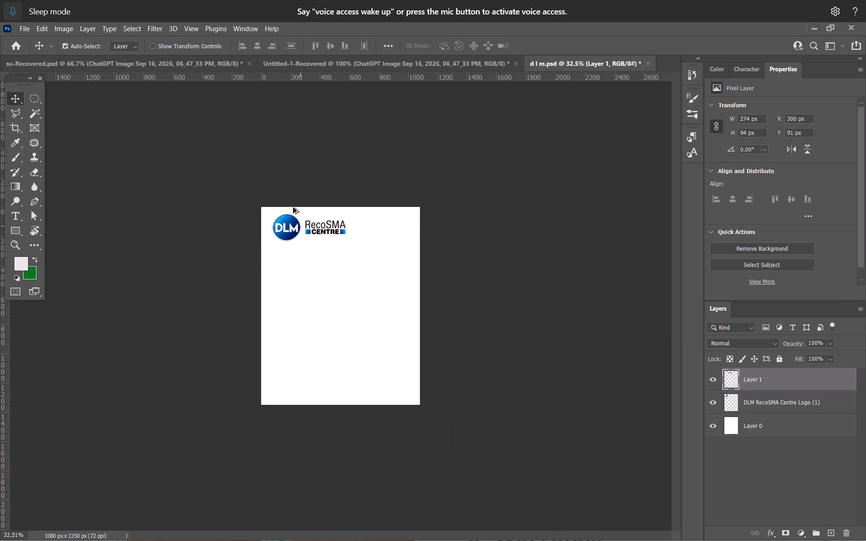
# Scale the DLM circle and RecoSMA CENTRE wordmark together to about 427 x 164 px, placed at about X 63 px, Y 43 px.
pyautogui.keyDown('alt'); pyautogui.scroll(12, 293, 207); pyautogui.keyUp('alt')
pyautogui.press('space')
pyautogui.press('space')
pyautogui.press('space')
pyautogui.press('space')
pyautogui.press('space')
pyautogui.press('space')
pyautogui.press('space')
pyautogui.moveTo(244, 151); pyautogui.dragTo(277, 347)
pyautogui.click(206, 291)
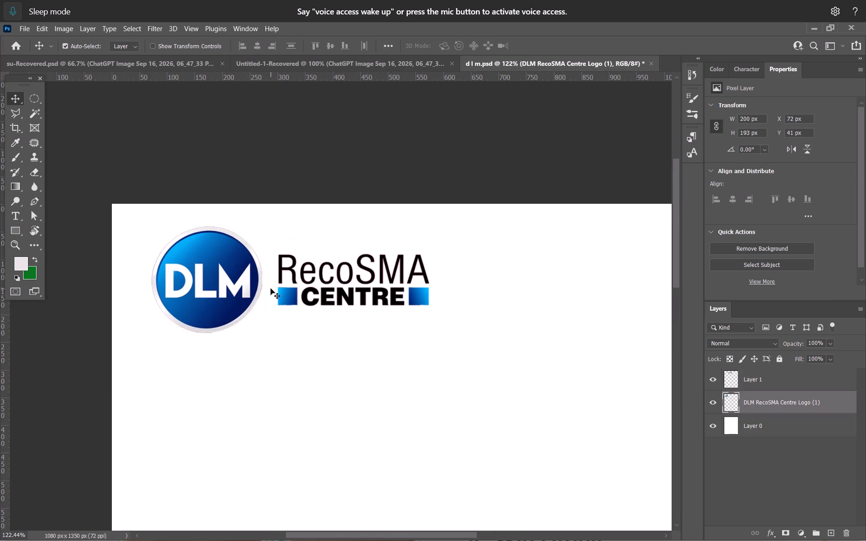
pyautogui.keyDown('shift'); pyautogui.click(286, 297); pyautogui.keyUp('shift')
pyautogui.moveTo(290, 298); pyautogui.dragTo(282, 298)
pyautogui.hotkey('ctrl', 't')
pyautogui.moveTo(425, 330); pyautogui.dragTo(384, 314)
pyautogui.keyDown('alt'); pyautogui.scroll(-10, 393, 298); pyautogui.keyUp('alt')
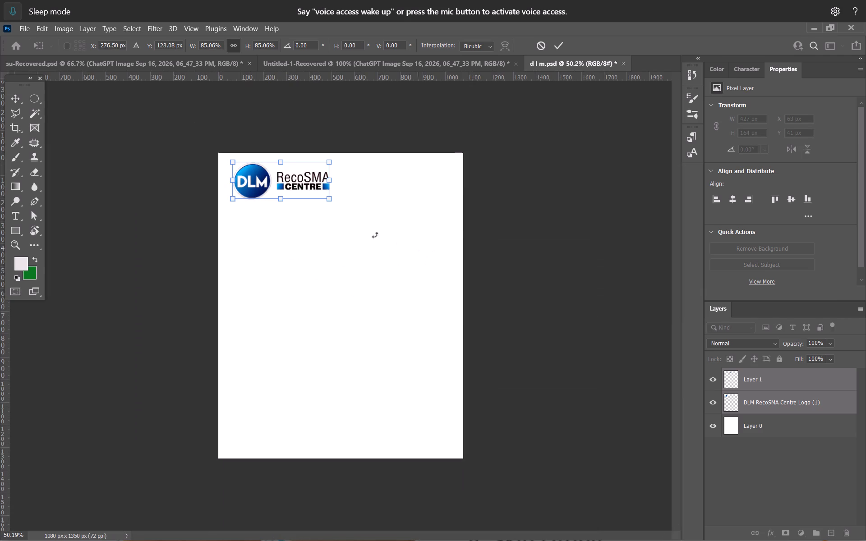
pyautogui.click(329, 163)
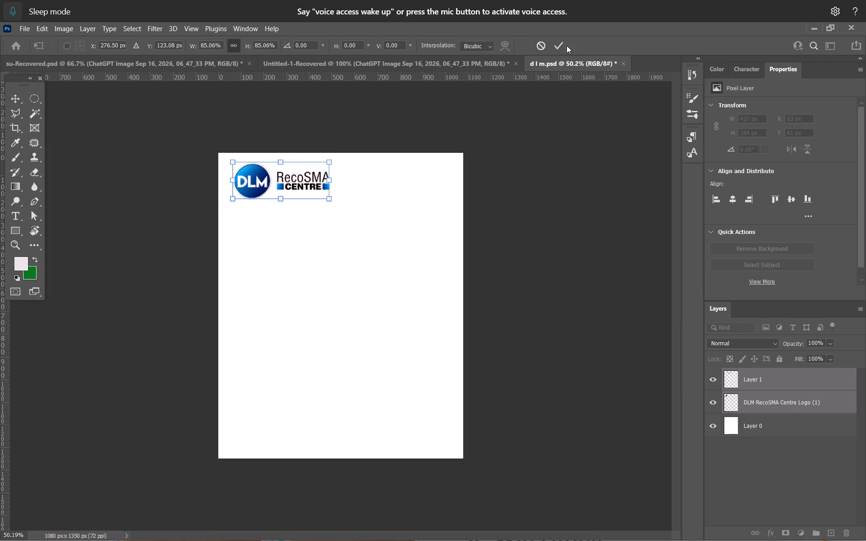
pyautogui.click(563, 44)
pyautogui.press('Down')
pyautogui.press('Down')
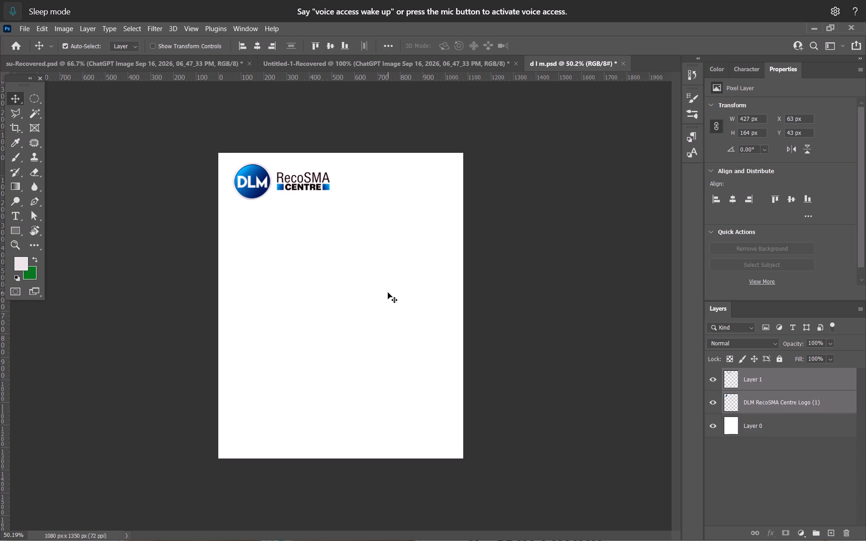
# Draw a thin rectangle about 886 x 27 px along the page's top edge, starting just beyond its left side.
pyautogui.scroll(5, 302, 252)
pyautogui.click(347, 356)
pyautogui.keyDown('alt'); pyautogui.scroll(10, 342, 348); pyautogui.keyUp('alt')
pyautogui.keyDown('alt'); pyautogui.scroll(-8, 358, 372); pyautogui.keyUp('alt')
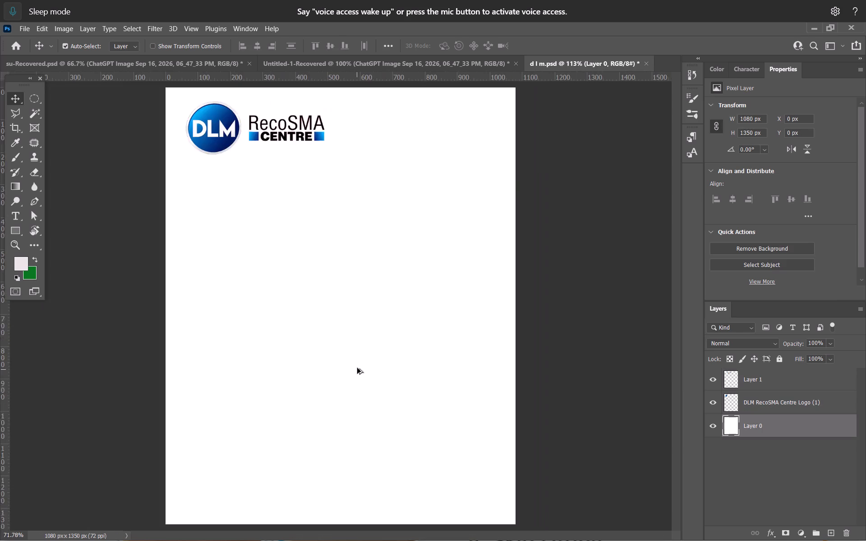
pyautogui.keyDown('alt'); pyautogui.scroll(-3, 357, 368); pyautogui.keyUp('alt')
pyautogui.keyDown('alt'); pyautogui.scroll(9, 246, 282); pyautogui.keyUp('alt')
pyautogui.keyDown('alt'); pyautogui.scroll(-1, 233, 257); pyautogui.keyUp('alt')
pyautogui.keyDown('alt'); pyautogui.scroll(2, 233, 257); pyautogui.keyUp('alt')
pyautogui.press('space')
pyautogui.press('space')
pyautogui.press('space')
pyautogui.press('space')
pyautogui.press('space')
pyautogui.press('space')
pyautogui.press('space')
pyautogui.press('space')
pyautogui.press('space')
pyautogui.moveTo(324, 191); pyautogui.dragTo(268, 390)
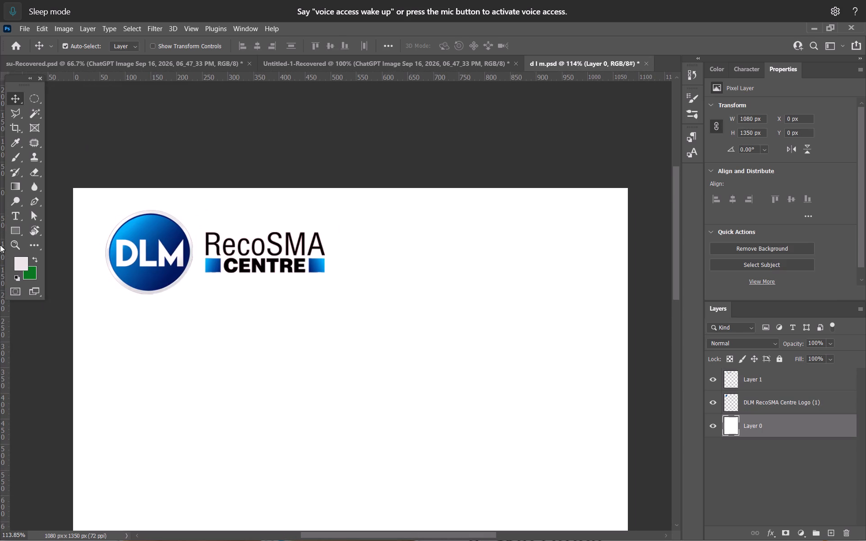
pyautogui.click(12, 234)
pyautogui.moveTo(62, 182); pyautogui.dragTo(355, 182)
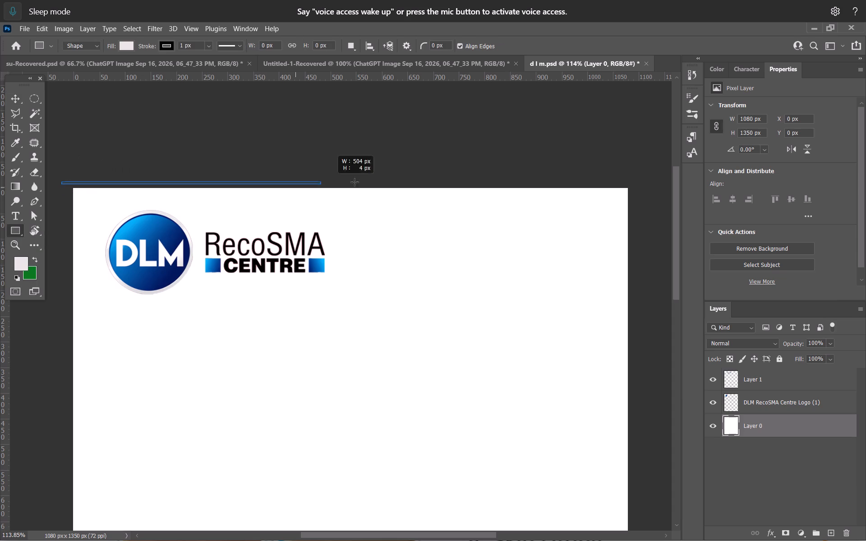
pyautogui.moveTo(355, 182); pyautogui.dragTo(517, 195)
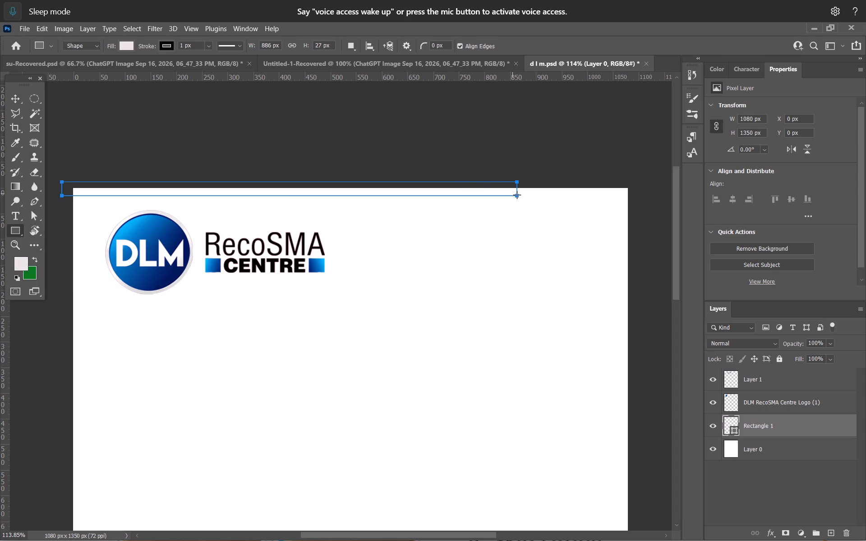
# Fill the top strip with blue #0269bb sampled from the logo's blue square and remove its stroke.
pyautogui.click(125, 44)
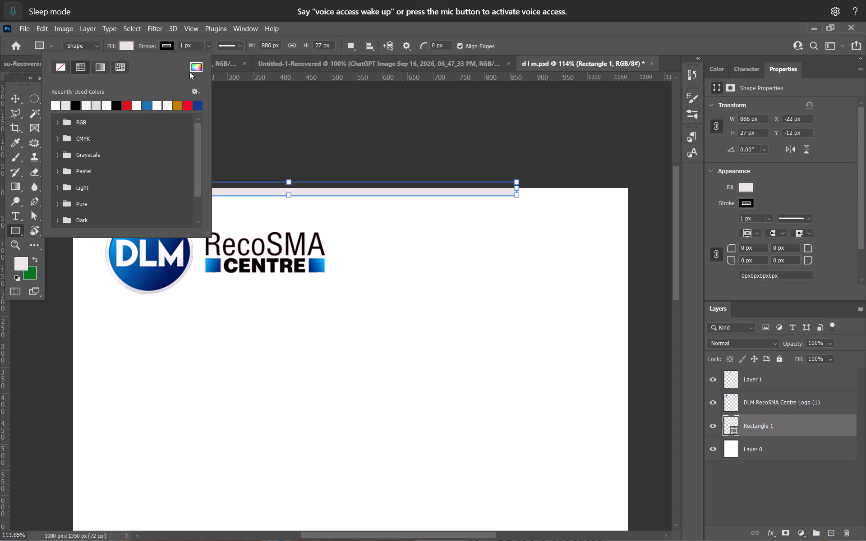
pyautogui.click(200, 66)
pyautogui.click(170, 276)
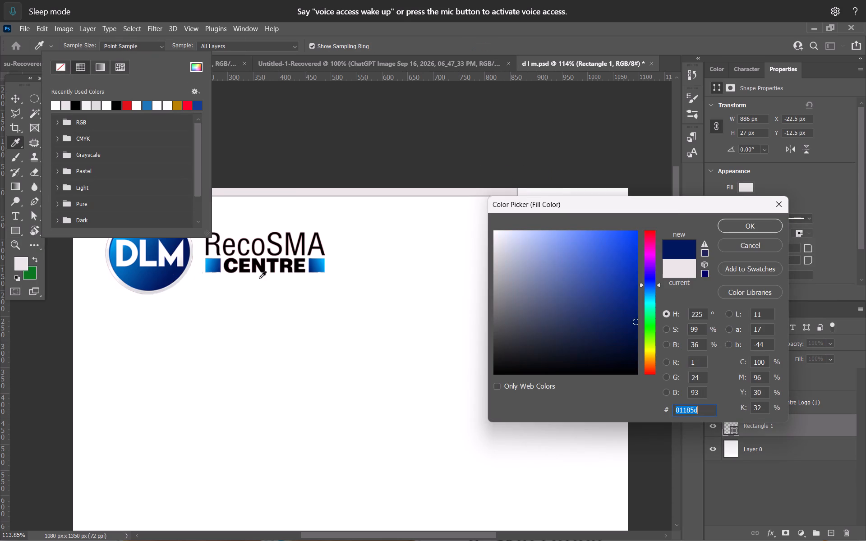
pyautogui.click(213, 264)
pyautogui.click(746, 227)
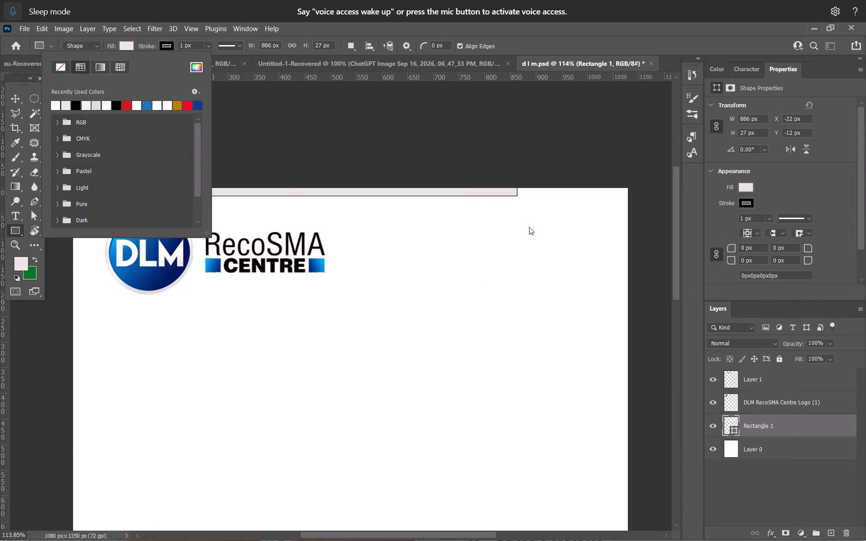
pyautogui.click(167, 44)
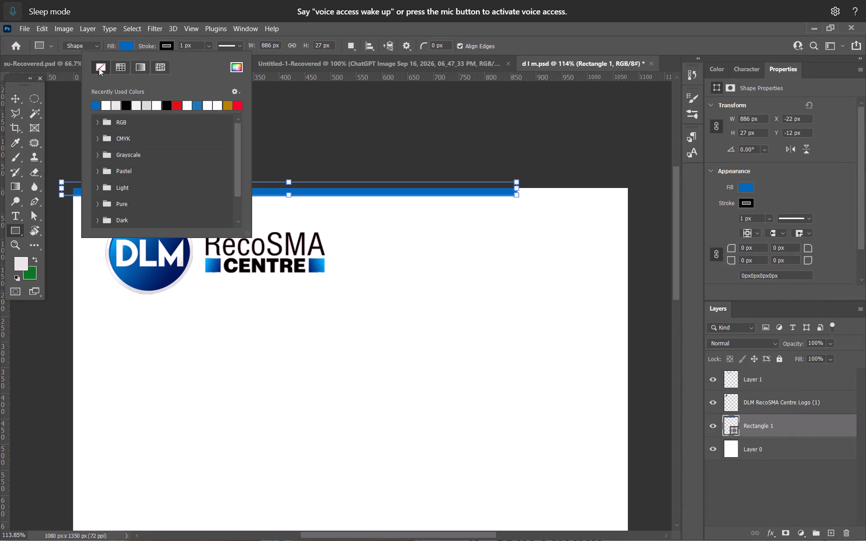
pyautogui.click(99, 68)
# Duplicate the blue strip and resize the copy to about 249 x 35 px at the page's top-right corner.
pyautogui.click(11, 100)
pyautogui.keyDown('alt'); pyautogui.scroll(6, 525, 260); pyautogui.keyUp('alt')
pyautogui.press('space')
pyautogui.press('space')
pyautogui.press('space')
pyautogui.press('space')
pyautogui.press('space')
pyautogui.press('space')
pyautogui.moveTo(541, 235); pyautogui.dragTo(408, 332)
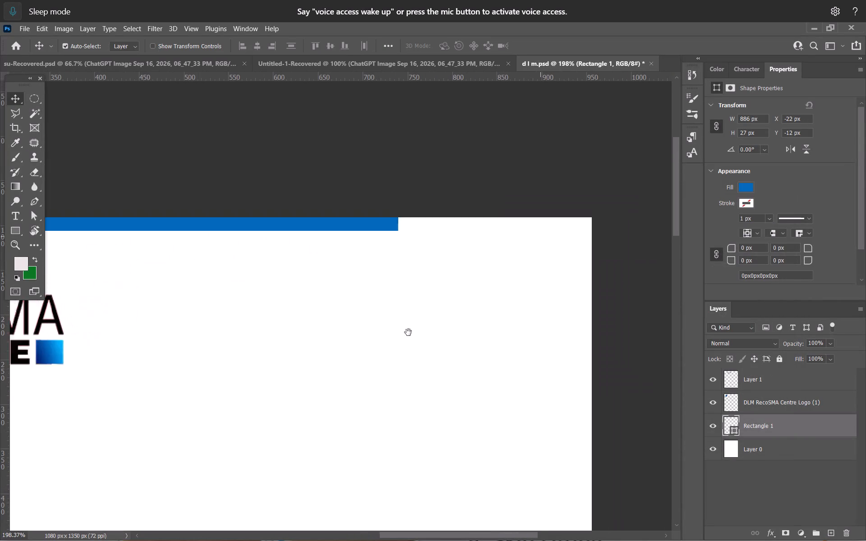
pyautogui.moveTo(408, 332); pyautogui.dragTo(405, 335)
pyautogui.keyDown('alt'); pyautogui.moveTo(334, 242); pyautogui.dragTo(606, 247); pyautogui.keyUp('alt')
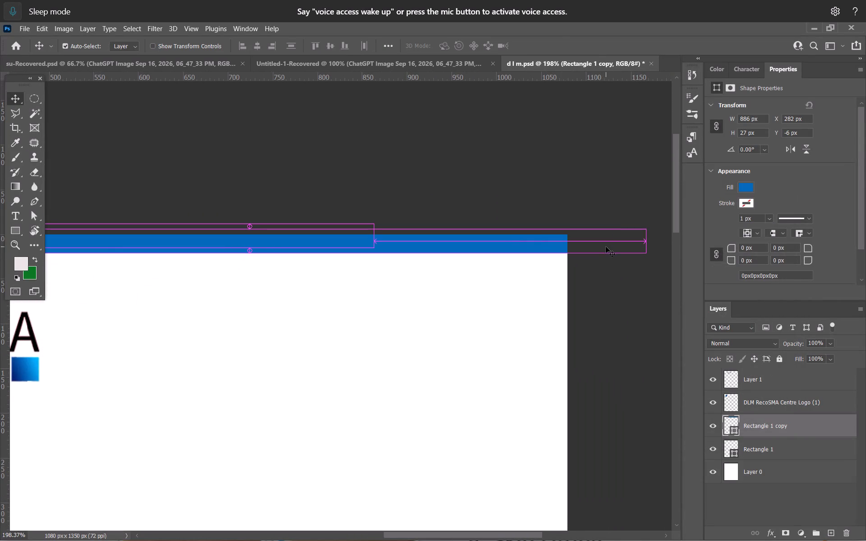
pyautogui.hotkey('ctrl', 't')
pyautogui.keyDown('alt'); pyautogui.keyDown('shift'); pyautogui.moveTo(649, 242); pyautogui.dragTo(448, 254); pyautogui.keyUp('shift'); pyautogui.keyUp('alt')
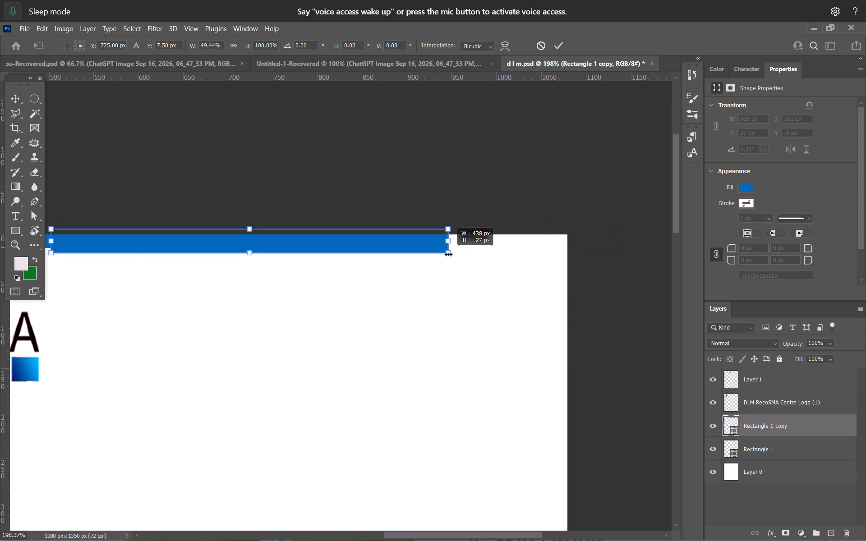
pyautogui.keyDown('alt'); pyautogui.keyDown('shift'); pyautogui.moveTo(448, 254); pyautogui.dragTo(363, 263); pyautogui.keyUp('shift'); pyautogui.keyUp('alt')
pyautogui.moveTo(335, 239); pyautogui.dragTo(563, 239)
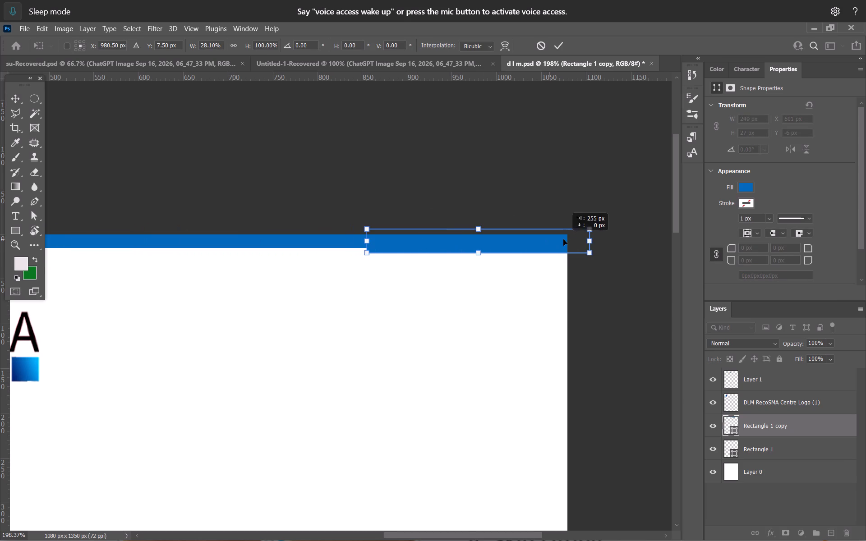
pyautogui.keyDown('shift'); pyautogui.moveTo(483, 255); pyautogui.dragTo(484, 262); pyautogui.keyUp('shift')
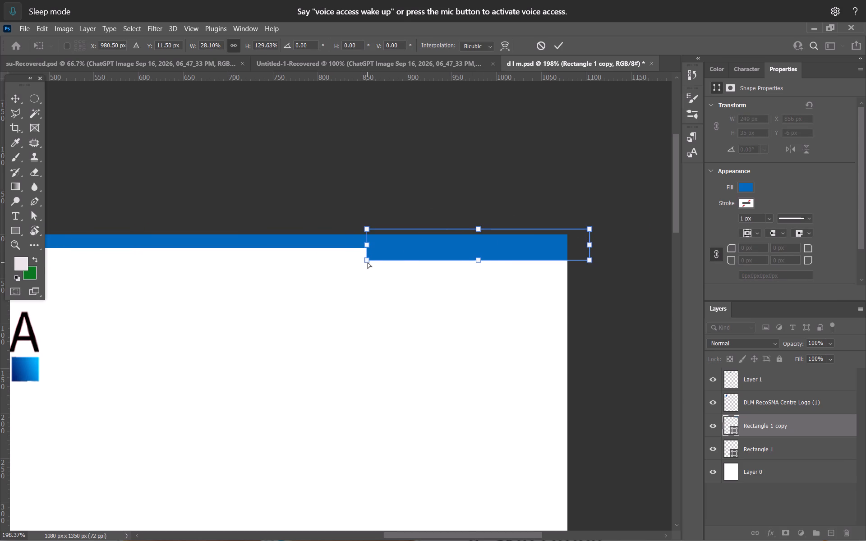
# Slant the left end of the strip's copy, stretch it further left along the top edge, and nudge it slightly up and left.
pyautogui.keyDown('ctrl'); pyautogui.moveTo(368, 262); pyautogui.dragTo(400, 262); pyautogui.keyUp('ctrl')
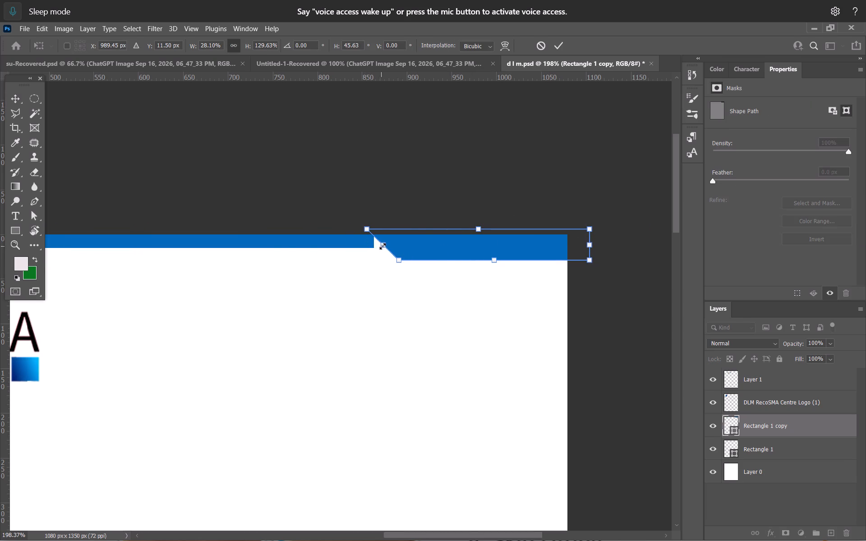
pyautogui.keyDown('shift'); pyautogui.moveTo(382, 246); pyautogui.dragTo(285, 246); pyautogui.keyUp('shift')
pyautogui.click(9, 100)
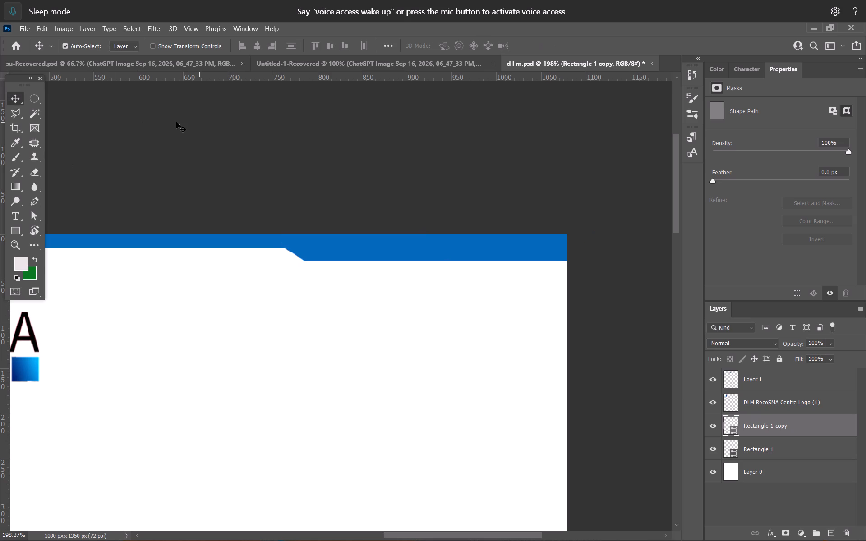
pyautogui.click(324, 258)
pyautogui.press('Up')
pyautogui.press('Up')
pyautogui.press('Up')
pyautogui.press('Up')
pyautogui.press('Up')
pyautogui.press('Left')
pyautogui.press('Left')
pyautogui.press('Left')
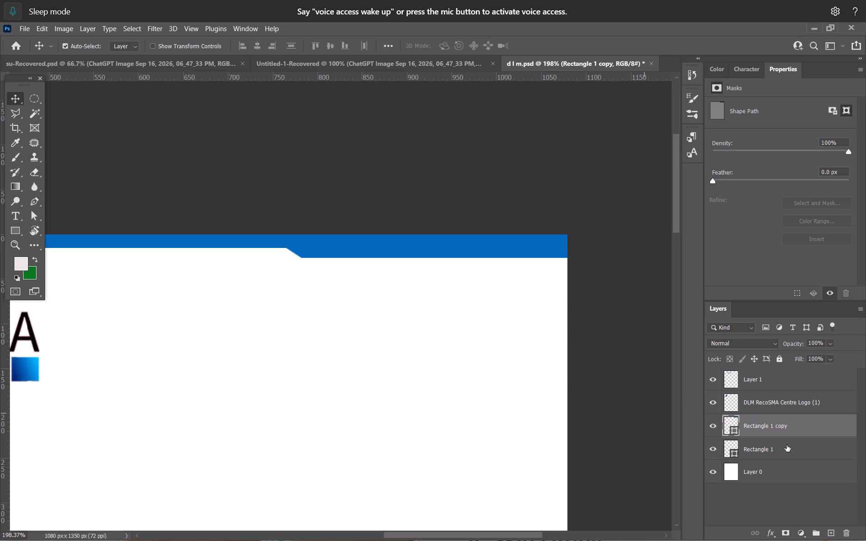
# Change the slanted strip's fill colour to red #ff0000.
pyautogui.doubleClick(736, 432)
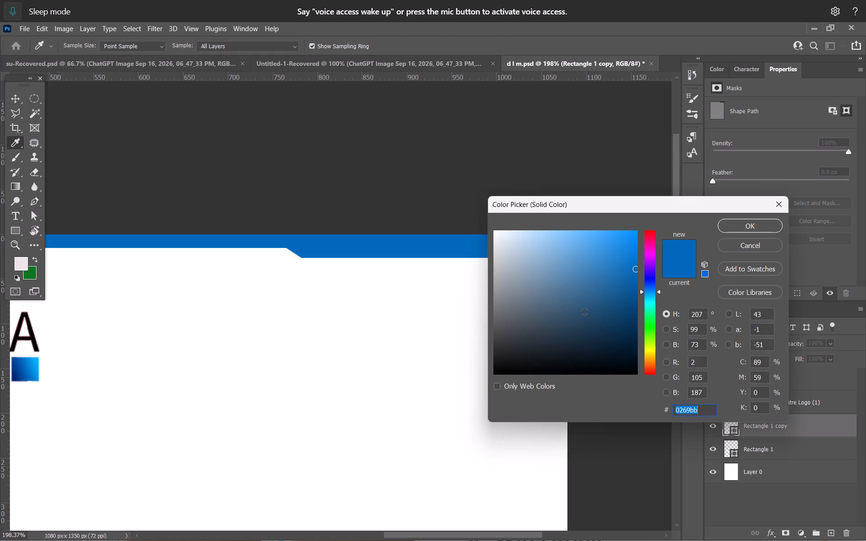
pyautogui.moveTo(654, 341); pyautogui.dragTo(652, 388)
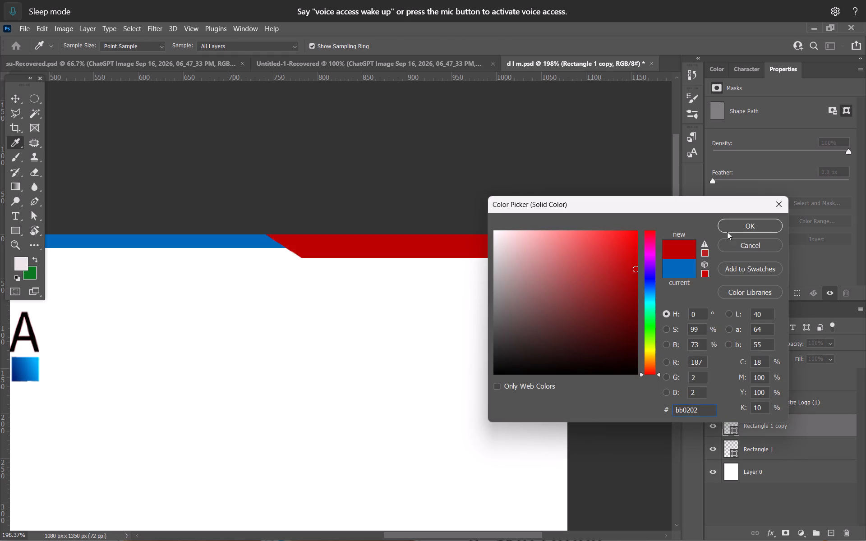
pyautogui.moveTo(624, 245); pyautogui.dragTo(653, 218)
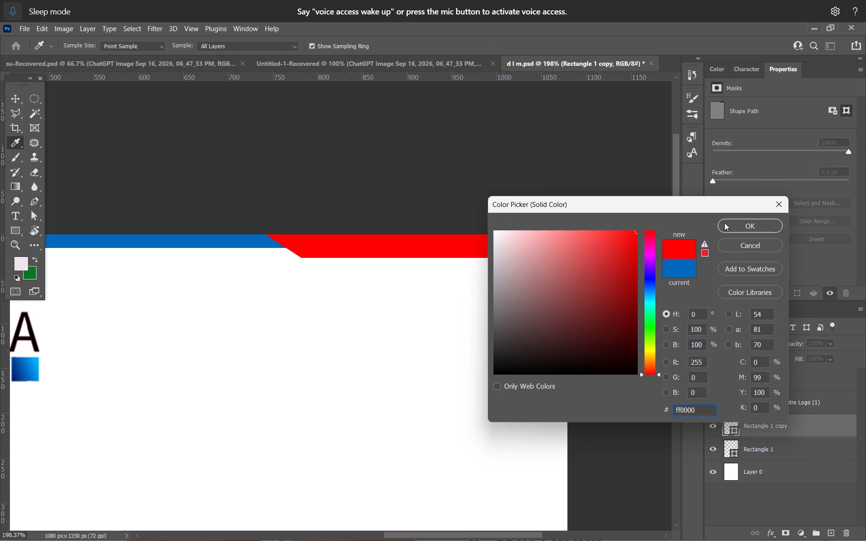
pyautogui.click(734, 226)
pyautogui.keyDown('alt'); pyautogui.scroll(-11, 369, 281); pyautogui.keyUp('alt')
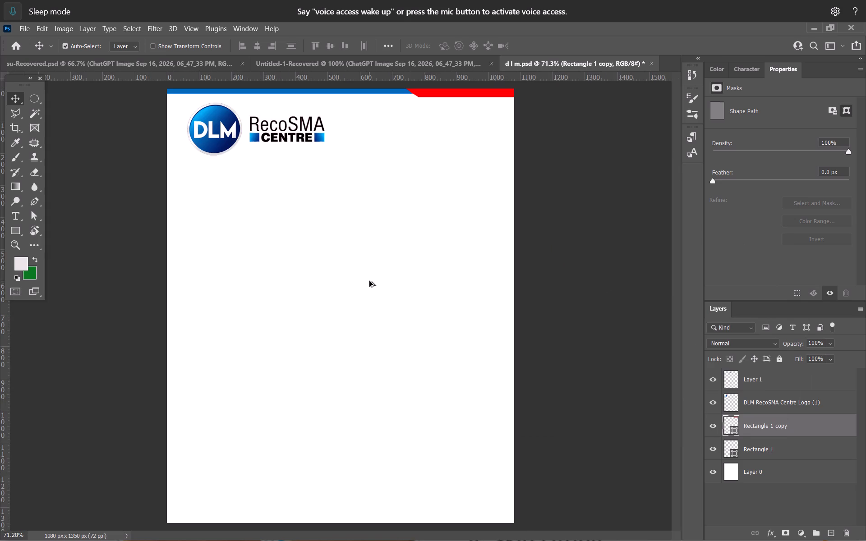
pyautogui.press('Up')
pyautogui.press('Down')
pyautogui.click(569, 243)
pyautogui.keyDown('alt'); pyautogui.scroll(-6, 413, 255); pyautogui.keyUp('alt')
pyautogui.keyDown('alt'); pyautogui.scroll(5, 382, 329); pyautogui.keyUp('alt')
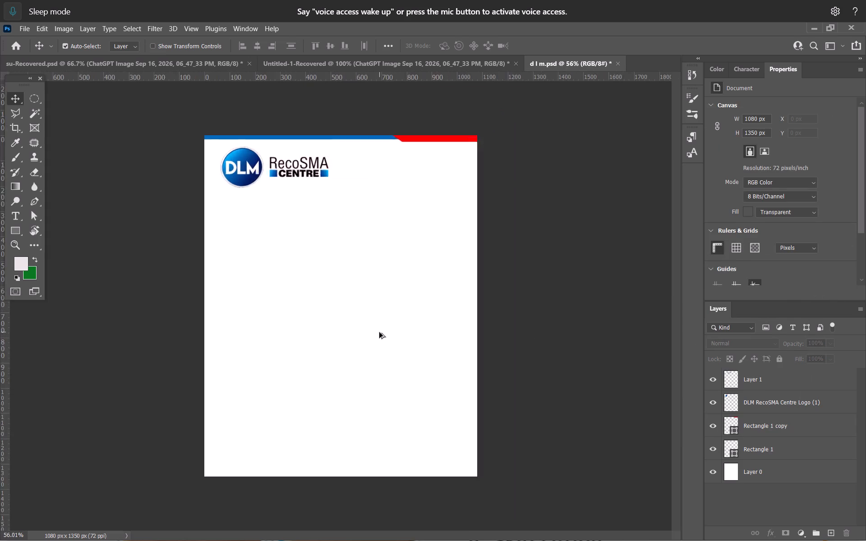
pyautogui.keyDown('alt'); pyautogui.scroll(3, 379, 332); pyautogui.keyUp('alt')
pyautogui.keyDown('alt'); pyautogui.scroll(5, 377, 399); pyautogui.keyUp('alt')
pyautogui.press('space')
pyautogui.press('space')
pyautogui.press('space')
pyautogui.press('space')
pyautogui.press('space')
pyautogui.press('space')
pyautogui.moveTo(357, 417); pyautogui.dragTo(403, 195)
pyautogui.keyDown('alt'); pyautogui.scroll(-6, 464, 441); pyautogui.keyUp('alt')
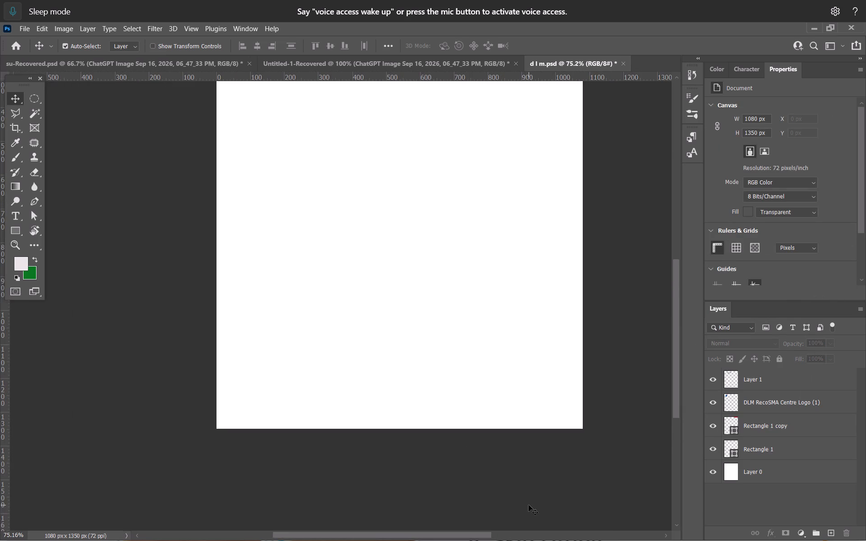
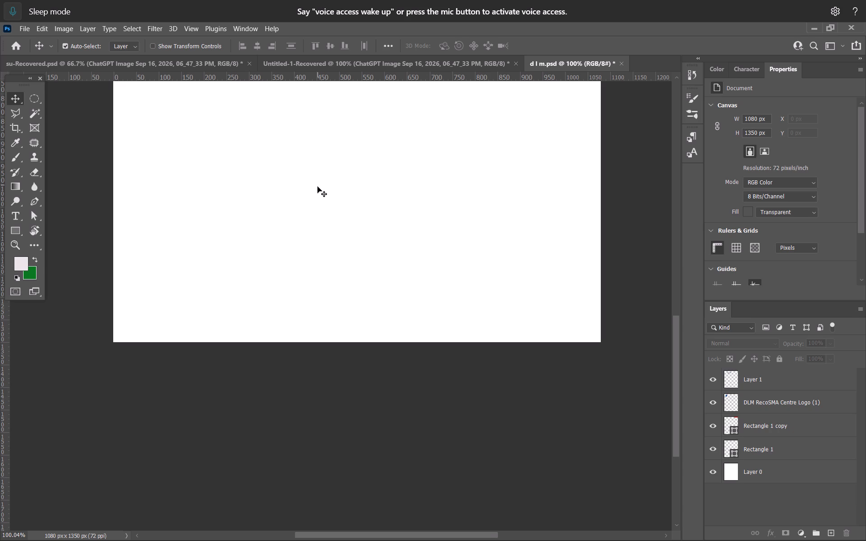
# Move the DLM emblem and RecoSMA Centre wordmark together up and left, to X 37 px and Y 33 px.
pyautogui.keyDown('alt'); pyautogui.scroll(-6, 351, 184); pyautogui.keyUp('alt')
pyautogui.keyDown('alt'); pyautogui.scroll(1, 352, 188); pyautogui.keyUp('alt')
pyautogui.keyDown('alt'); pyautogui.scroll(-1, 352, 188); pyautogui.keyUp('alt')
pyautogui.keyDown('alt'); pyautogui.scroll(3, 352, 188); pyautogui.keyUp('alt')
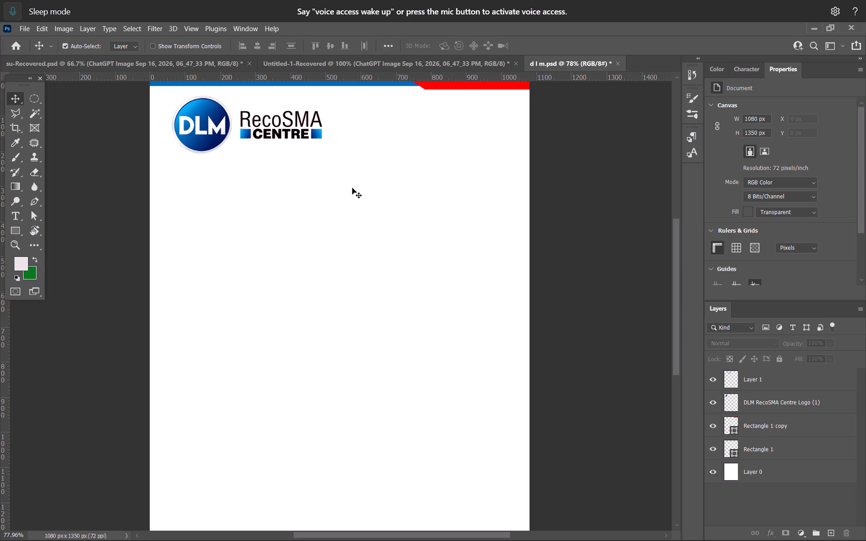
pyautogui.scroll(-5, 338, 224)
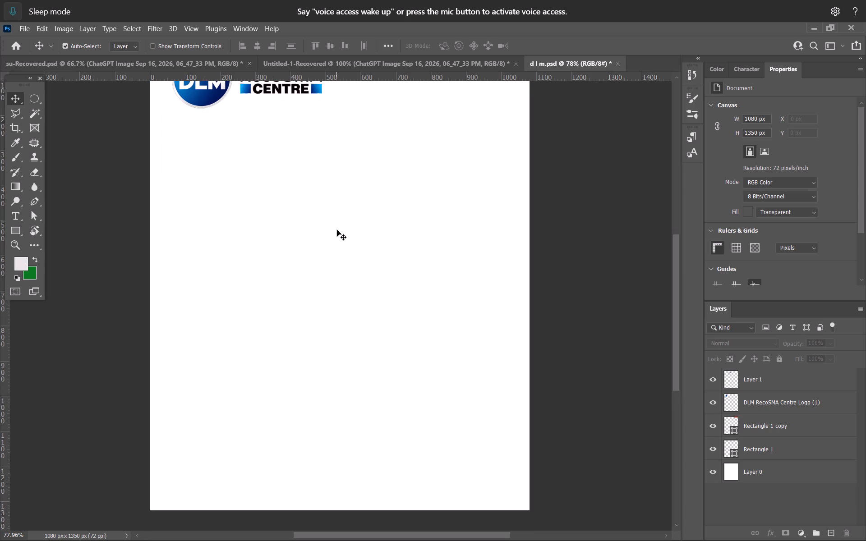
pyautogui.keyDown('alt'); pyautogui.scroll(6, 266, 250); pyautogui.keyUp('alt')
pyautogui.press('space')
pyautogui.press('space')
pyautogui.press('space')
pyautogui.press('space')
pyautogui.press('space')
pyautogui.press('space')
pyautogui.press('space')
pyautogui.press('space')
pyautogui.press('space')
pyautogui.press('space')
pyautogui.moveTo(231, 181); pyautogui.dragTo(359, 489)
pyautogui.click(264, 287)
pyautogui.keyDown('shift'); pyautogui.click(362, 284); pyautogui.keyUp('shift')
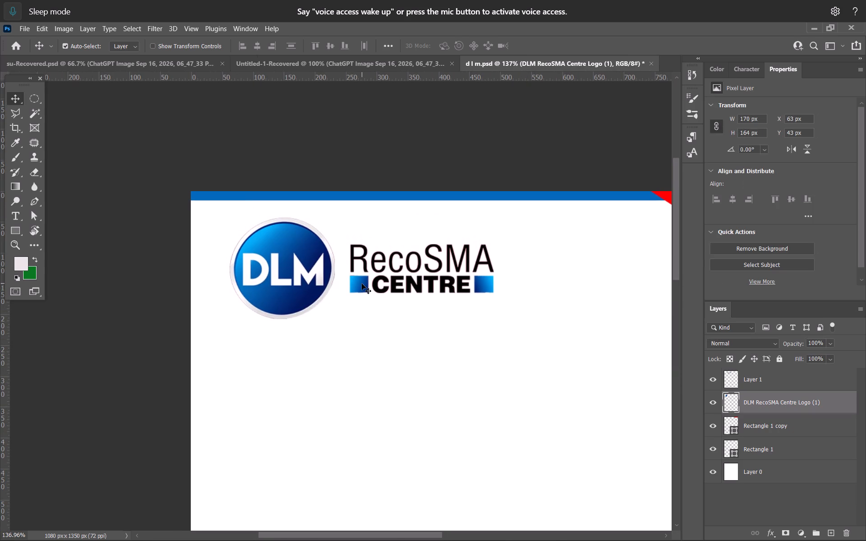
pyautogui.press('Up')
pyautogui.press('Up')
pyautogui.press('Up')
pyautogui.press('Up')
pyautogui.press('Up')
pyautogui.press('Up')
pyautogui.press('Up')
pyautogui.press('Up')
pyautogui.press('Up')
pyautogui.press('Up')
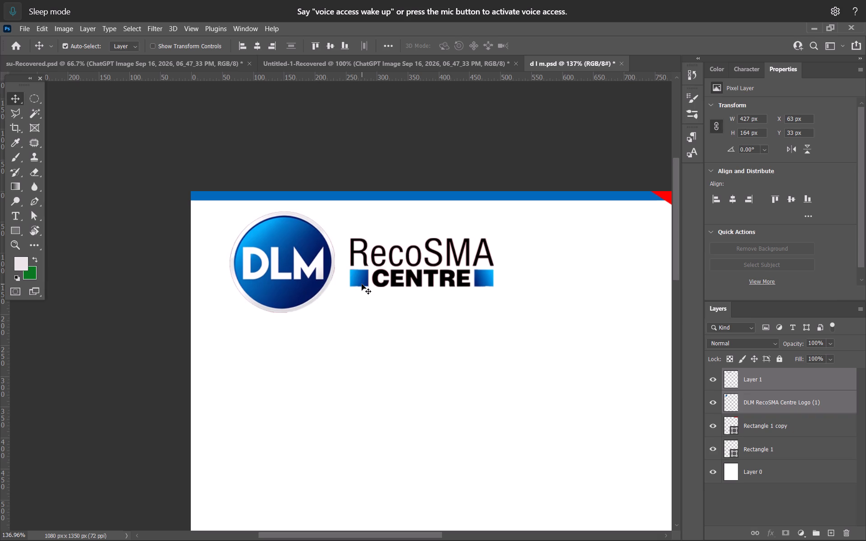
pyautogui.press('Left')
pyautogui.press('Left')
pyautogui.press('Left')
pyautogui.press('Left')
pyautogui.press('Left')
pyautogui.press('Left')
pyautogui.press('Left')
pyautogui.press('Left')
pyautogui.press('Left')
pyautogui.press('Left')
pyautogui.press('Left')
pyautogui.press('Left')
pyautogui.press('Left')
pyautogui.press('Left')
pyautogui.press('Left')
pyautogui.press('Left')
pyautogui.press('Left')
pyautogui.press('Left')
pyautogui.press('Left')
pyautogui.press('Left')
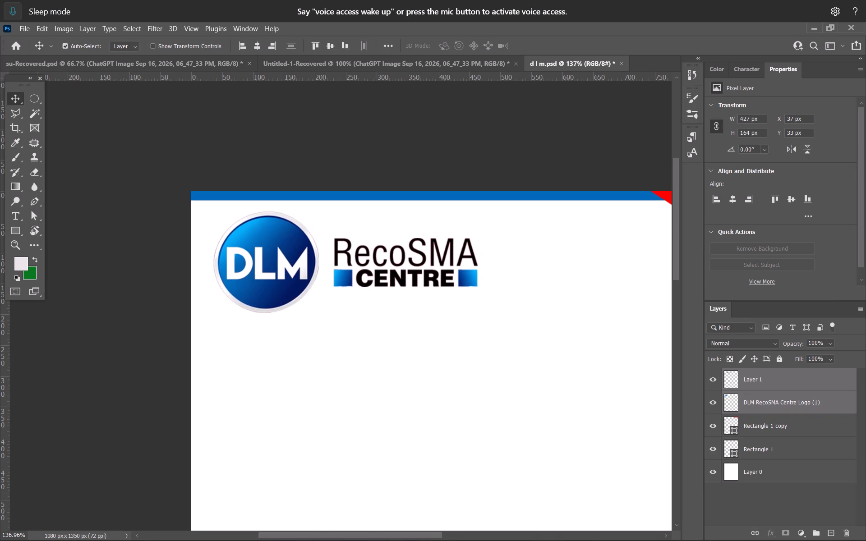
# Open the background app marked K from the hidden system tray apps.
pyautogui.click(659, 525)
pyautogui.click(709, 449)
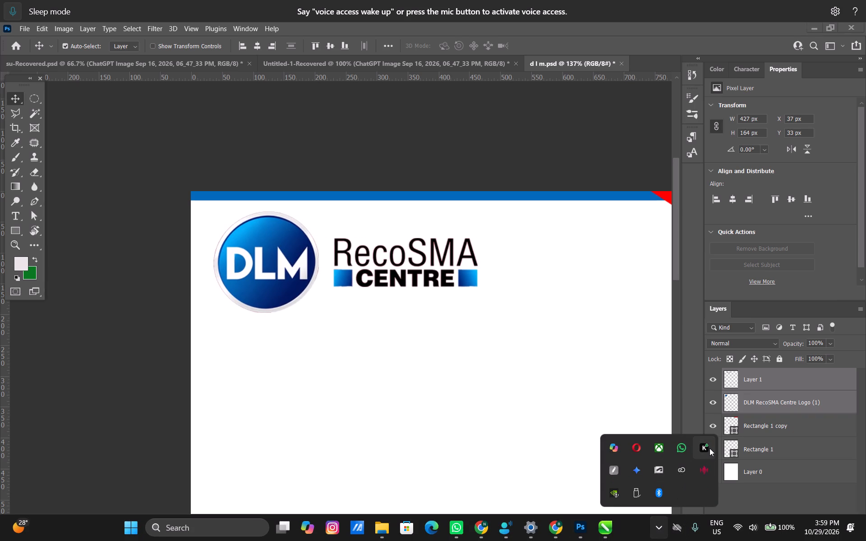
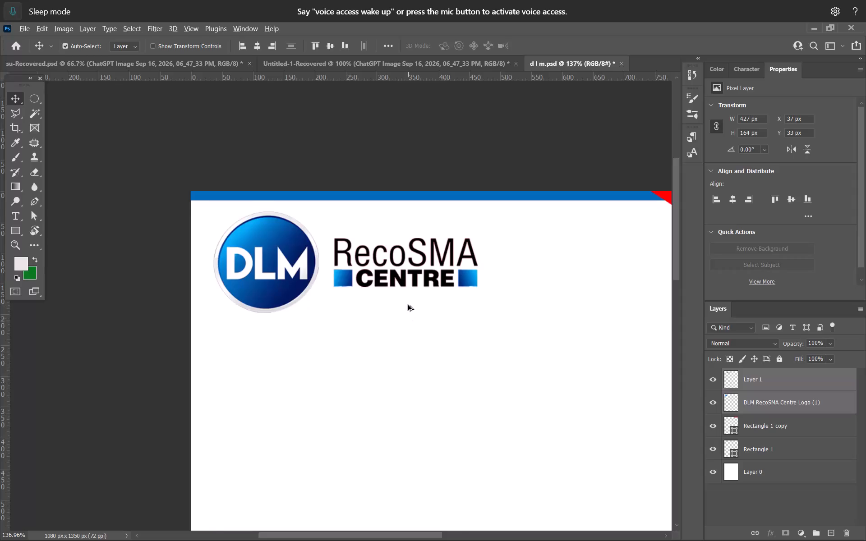
# Draw a rectangle about 1135 px wide and 112 px high across the page's bottom edge, at X -29 px and Y 1305 px.
pyautogui.keyDown('alt'); pyautogui.scroll(-9, 408, 305); pyautogui.keyUp('alt')
pyautogui.keyDown('alt'); pyautogui.scroll(2, 434, 367); pyautogui.keyUp('alt')
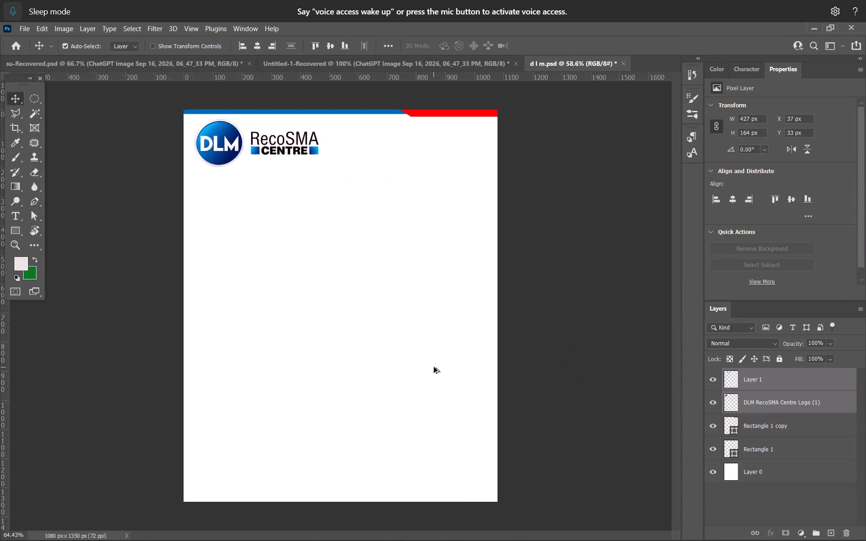
pyautogui.keyDown('alt'); pyautogui.scroll(6, 434, 367); pyautogui.keyUp('alt')
pyautogui.press('space')
pyautogui.press('space')
pyautogui.press('space')
pyautogui.press('space')
pyautogui.press('space')
pyautogui.press('space')
pyautogui.press('space')
pyautogui.press('space')
pyautogui.moveTo(386, 408); pyautogui.dragTo(456, 213)
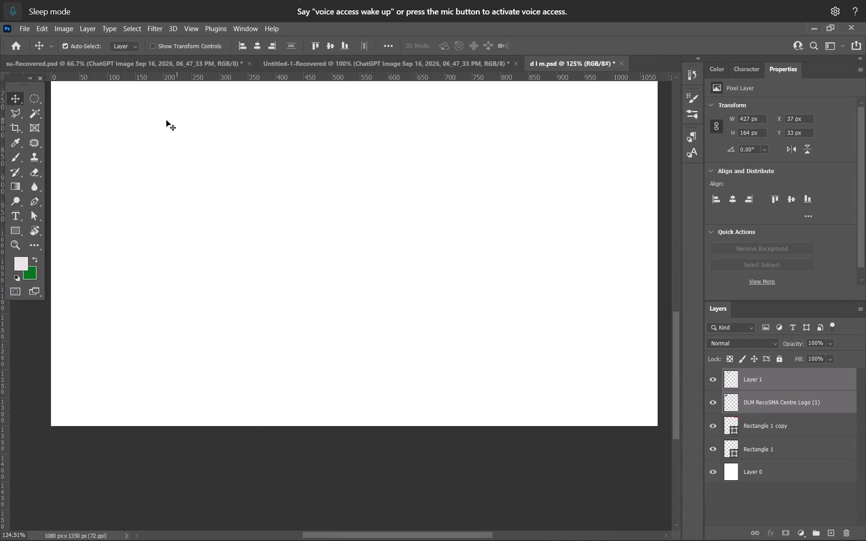
pyautogui.keyDown('alt'); pyautogui.scroll(1, 205, 436); pyautogui.keyUp('alt')
pyautogui.keyDown('alt'); pyautogui.scroll(-4, 211, 415); pyautogui.keyUp('alt')
pyautogui.keyDown('alt'); pyautogui.scroll(4, 215, 413); pyautogui.keyUp('alt')
pyautogui.press('space')
pyautogui.press('space')
pyautogui.press('space')
pyautogui.moveTo(215, 413); pyautogui.dragTo(232, 311)
pyautogui.keyDown('alt'); pyautogui.scroll(-3, 235, 310); pyautogui.keyUp('alt')
pyautogui.click(17, 235)
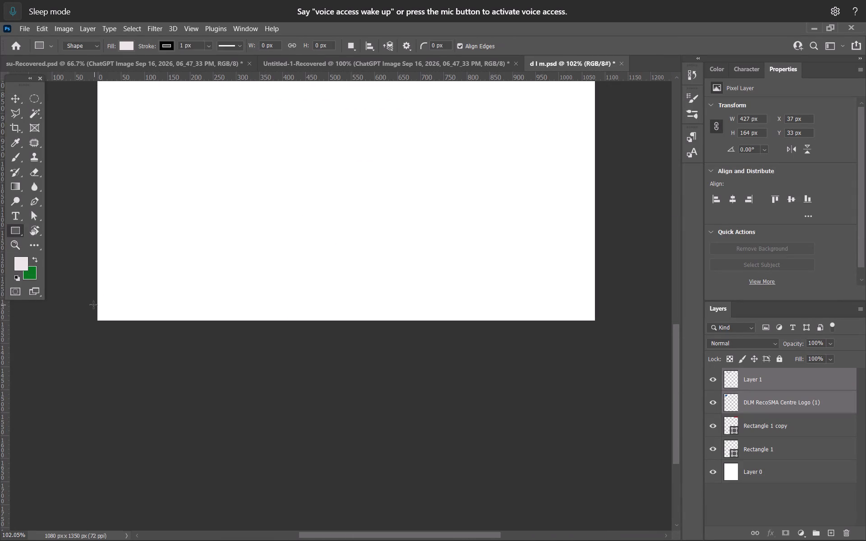
pyautogui.moveTo(84, 300); pyautogui.dragTo(606, 351)
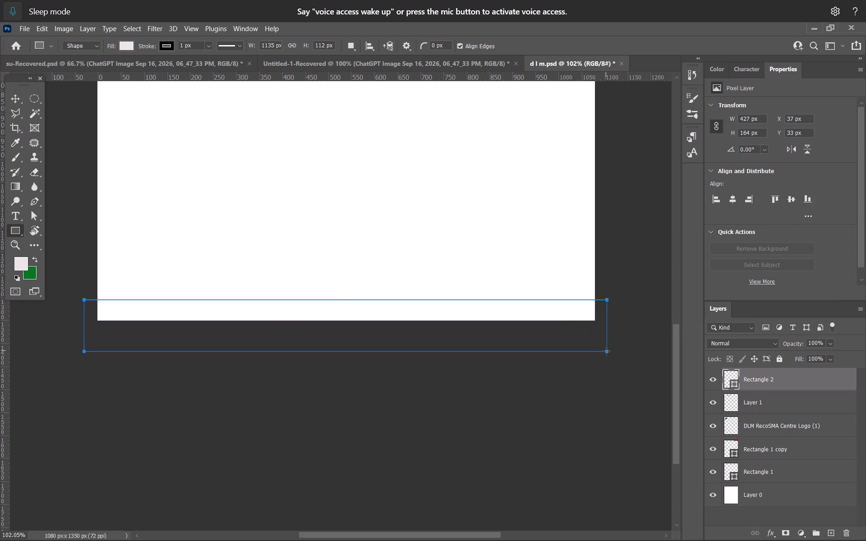
# Remove the bottom rectangle's stroke and fill it with the same blue as the header strip.
pyautogui.click(159, 47)
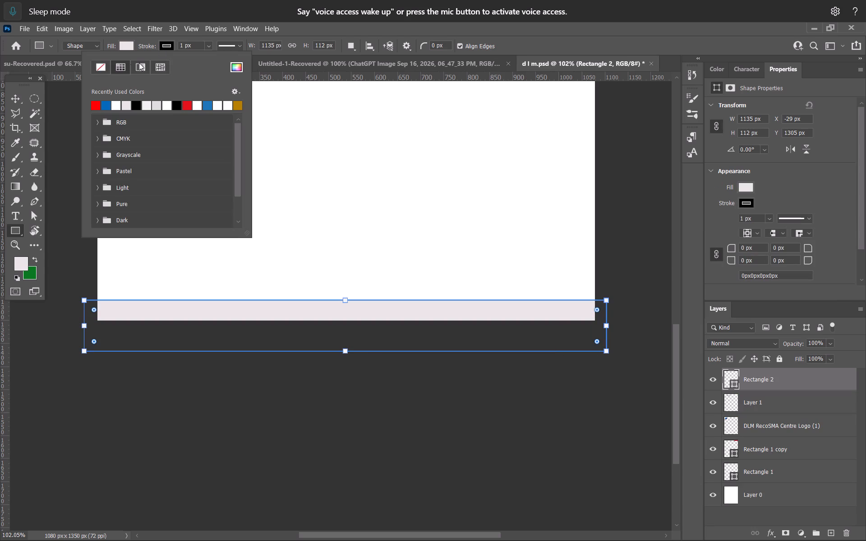
pyautogui.click(100, 65)
pyautogui.doubleClick(126, 47)
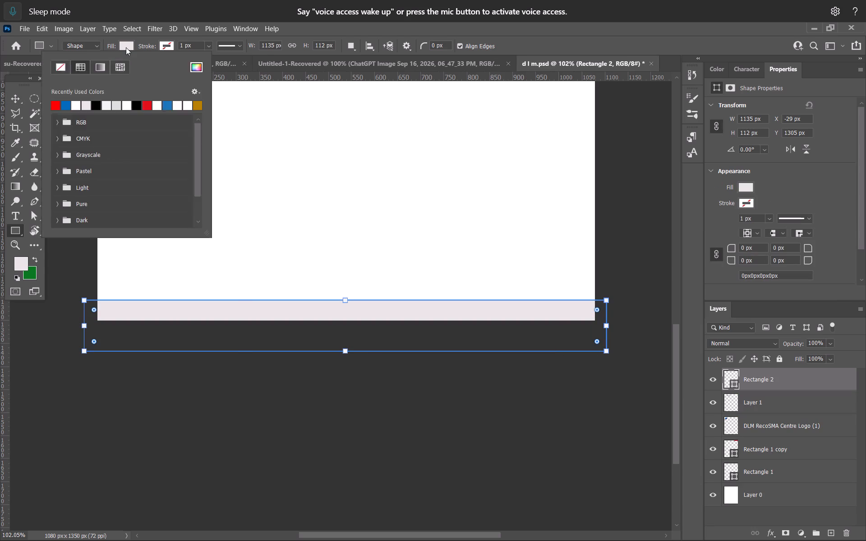
pyautogui.click(123, 46)
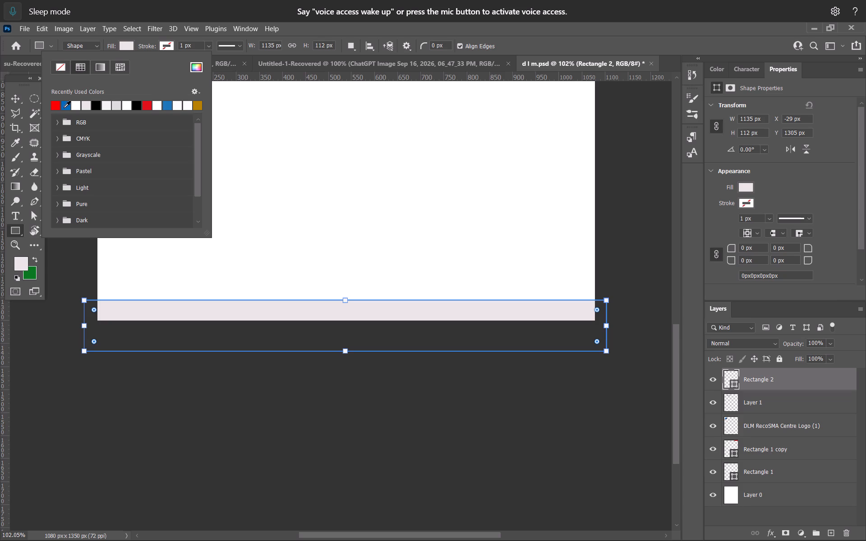
pyautogui.click(64, 108)
# Nudge the blue footer strip slightly upward and deselect it.
pyautogui.click(15, 97)
pyautogui.keyDown('alt'); pyautogui.scroll(-10, 287, 261); pyautogui.keyUp('alt')
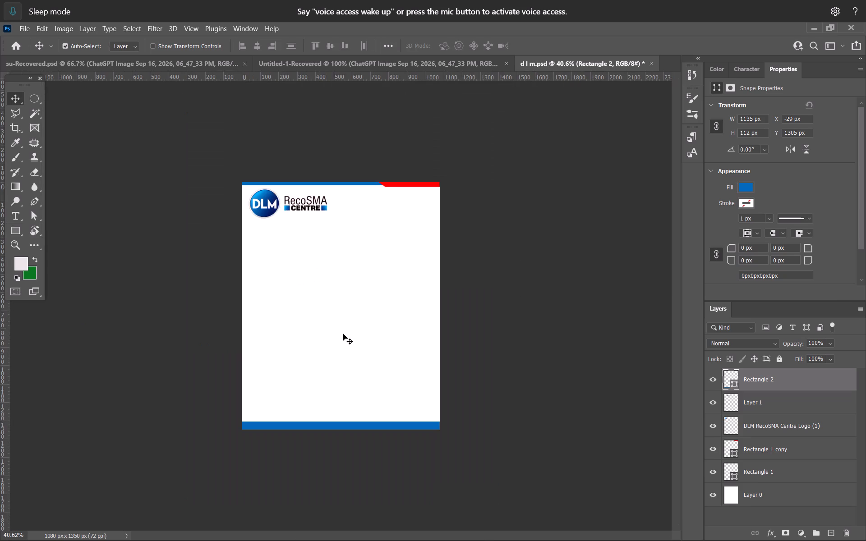
pyautogui.press('Up')
pyautogui.press('Up')
pyautogui.click(490, 403)
# Add a text layer on the blue footer strip containing the copied clinic address, in Poppins SemiBold at 55 pt.
pyautogui.keyDown('alt'); pyautogui.scroll(13, 306, 455); pyautogui.keyUp('alt')
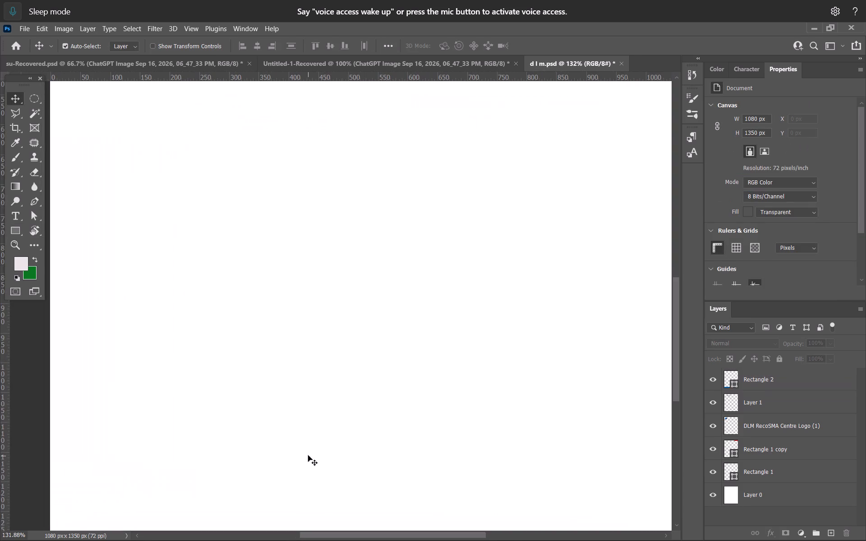
pyautogui.press('space')
pyautogui.press('space')
pyautogui.press('space')
pyautogui.press('space')
pyautogui.press('space')
pyautogui.press('space')
pyautogui.press('space')
pyautogui.press('space')
pyautogui.press('space')
pyautogui.moveTo(308, 455); pyautogui.dragTo(312, 264)
pyautogui.press('t')
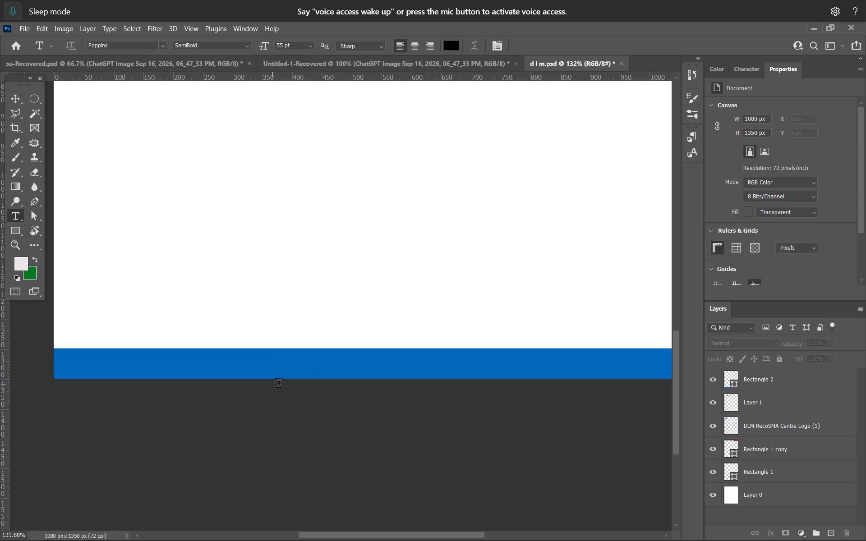
pyautogui.click(261, 362)
pyautogui.hotkey('ctrl', 'v')
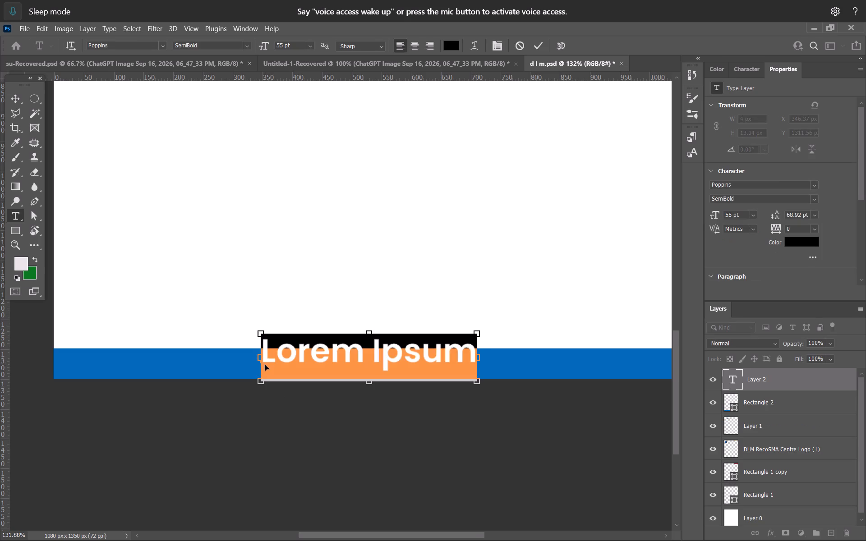
pyautogui.click(15, 102)
# Recolour the footer address text white, using white sampled from the page background.
pyautogui.keyDown('alt'); pyautogui.scroll(-3, 219, 315); pyautogui.keyUp('alt')
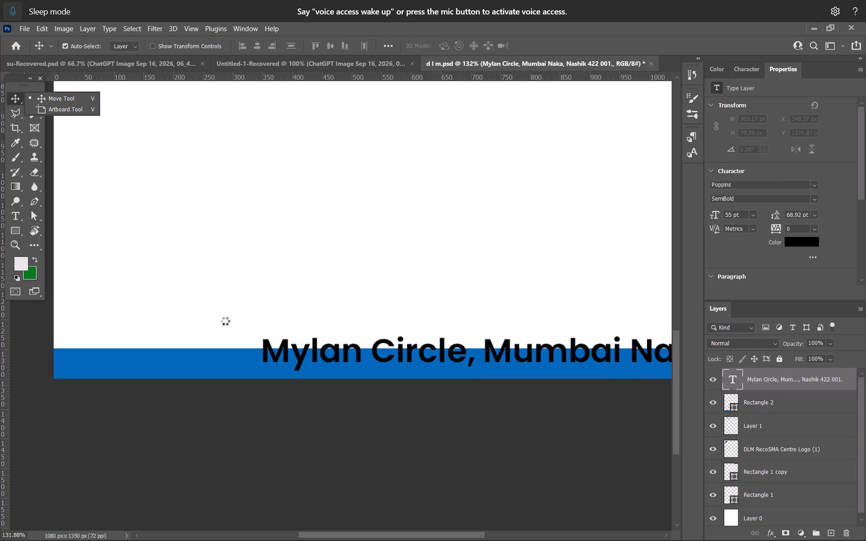
pyautogui.keyDown('alt'); pyautogui.scroll(-6, 225, 321); pyautogui.keyUp('alt')
pyautogui.hotkey('alt', 'BackSpace')
pyautogui.hotkey('ctrl', 'BackSpace')
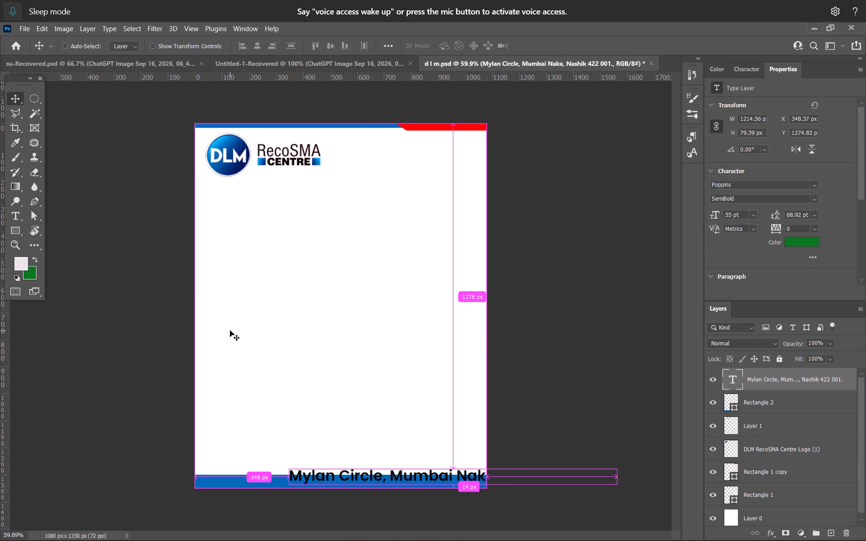
pyautogui.press('i')
pyautogui.click(378, 393)
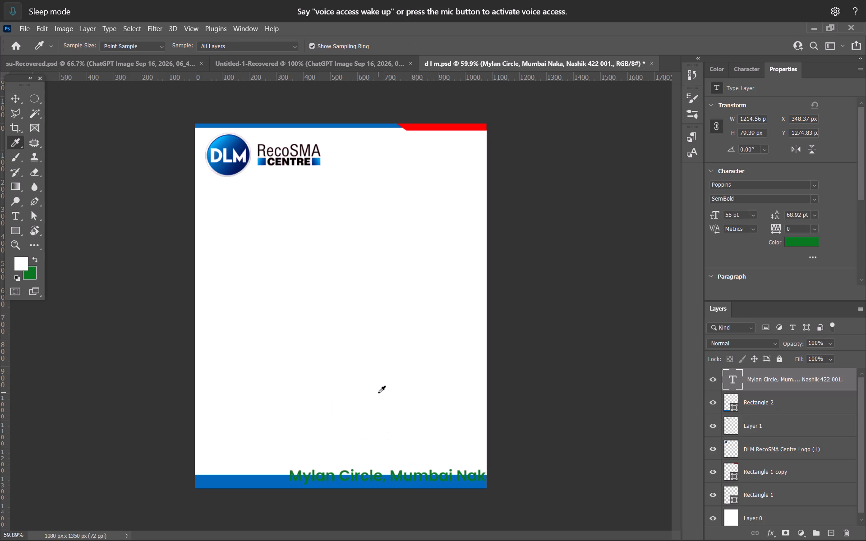
pyautogui.hotkey('alt', 'BackSpace')
# Scale the address text down to about 647 px wide, or 29.28 pt, so it fits within the blue footer strip.
pyautogui.click(15, 103)
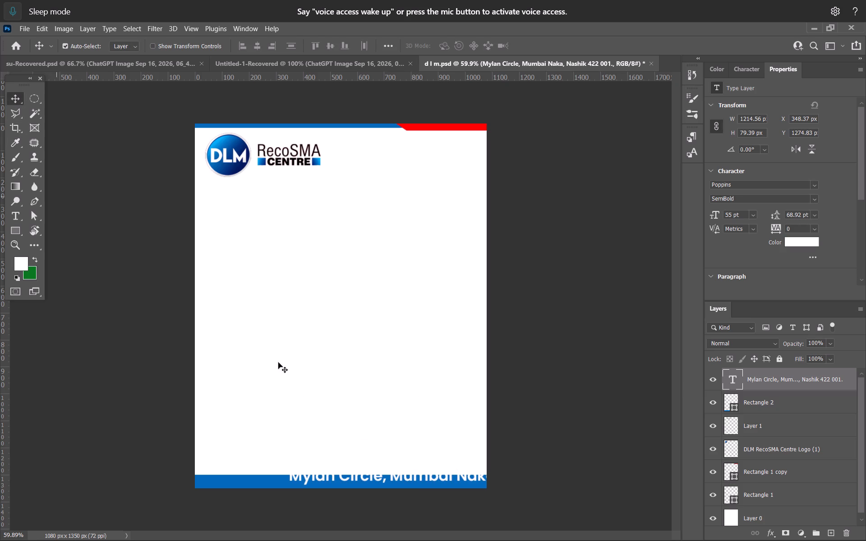
pyautogui.keyDown('alt'); pyautogui.scroll(8, 409, 431); pyautogui.keyUp('alt')
pyautogui.press('space')
pyautogui.press('space')
pyautogui.press('space')
pyautogui.press('space')
pyautogui.press('space')
pyautogui.moveTo(410, 447); pyautogui.dragTo(417, 225)
pyautogui.hotkey('ctrl', 't')
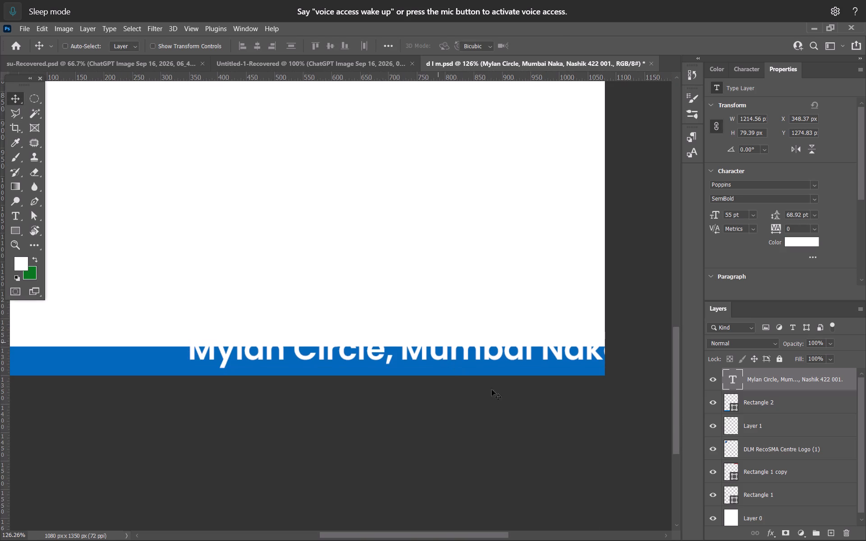
pyautogui.keyDown('alt'); pyautogui.scroll(-5, 498, 383); pyautogui.keyUp('alt')
pyautogui.moveTo(511, 367); pyautogui.dragTo(437, 373)
pyautogui.moveTo(660, 389); pyautogui.dragTo(493, 381)
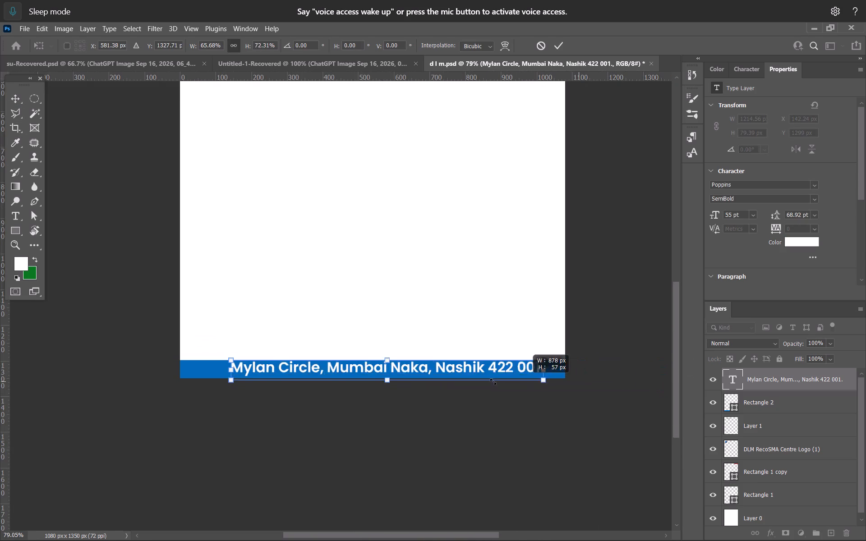
pyautogui.moveTo(493, 381); pyautogui.dragTo(457, 375)
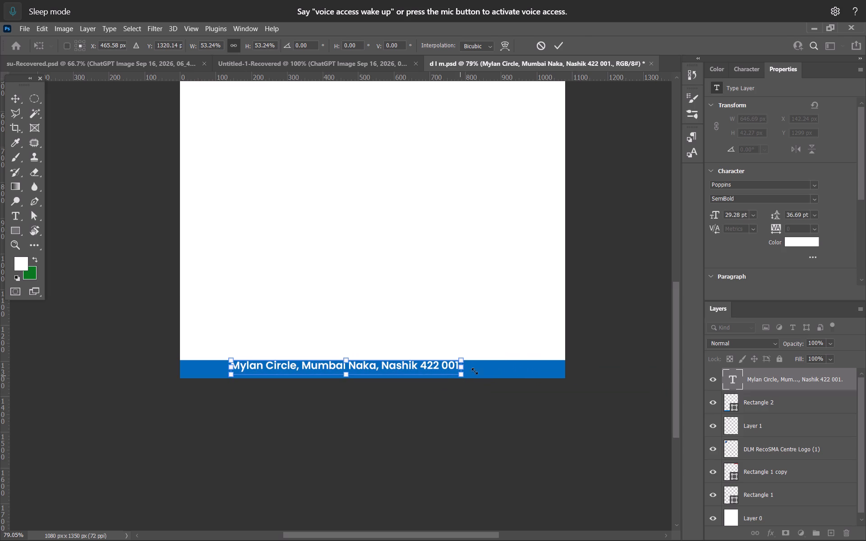
pyautogui.click(554, 47)
# Nudge the address text down inside the footer strip to about Y 1306 px.
pyautogui.press('Down')
pyautogui.press('Down')
pyautogui.press('Down')
pyautogui.press('Down')
pyautogui.press('Down')
pyautogui.press('Down')
pyautogui.press('Down')
pyautogui.press('Down')
pyautogui.press('Down')
pyautogui.press('Down')
pyautogui.press('Down')
pyautogui.press('Down')
pyautogui.press('Down')
pyautogui.press('Down')
pyautogui.press('Down')
pyautogui.press('Down')
pyautogui.press('Down')
pyautogui.press('Down')
pyautogui.press('Down')
pyautogui.press('Down')
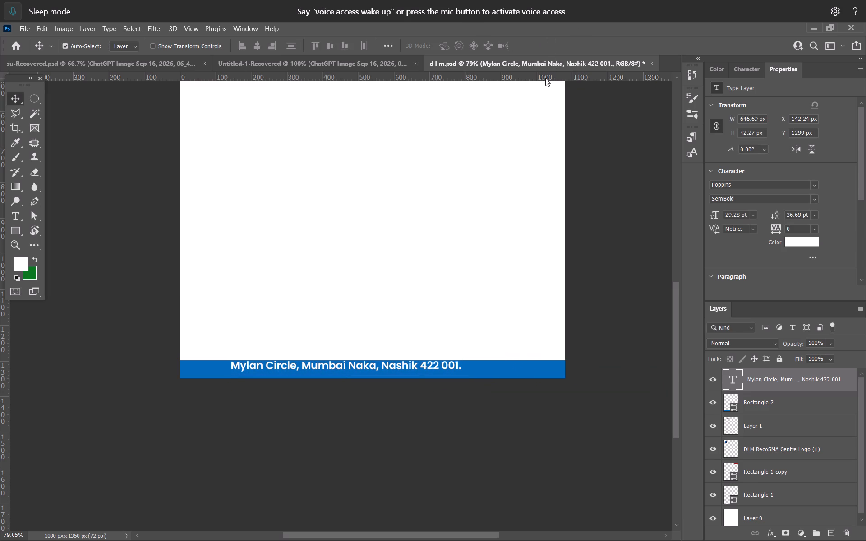
# Shift the address text across and slightly down in the footer strip to about X 249 px and Y 1310 px.
pyautogui.scroll(5, 395, 376)
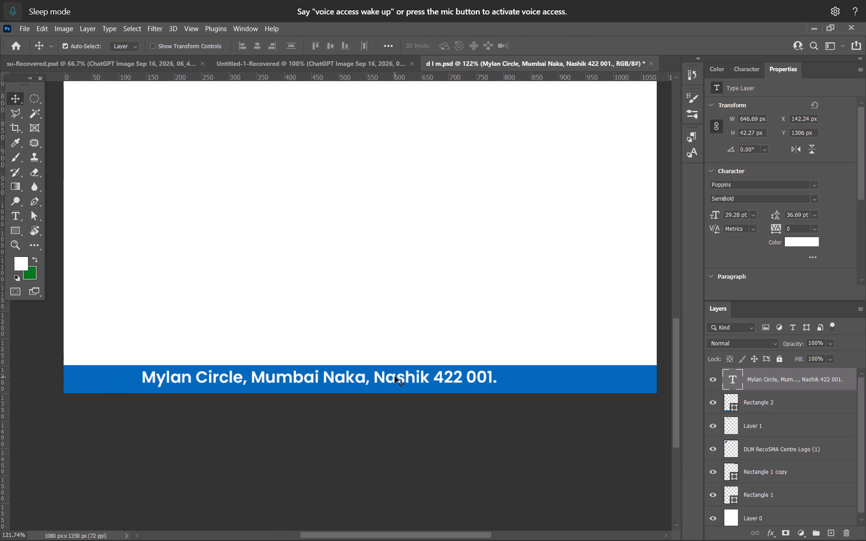
pyautogui.moveTo(353, 380); pyautogui.dragTo(407, 382)
pyautogui.keyDown('alt'); pyautogui.scroll(-2, 407, 382); pyautogui.keyUp('alt')
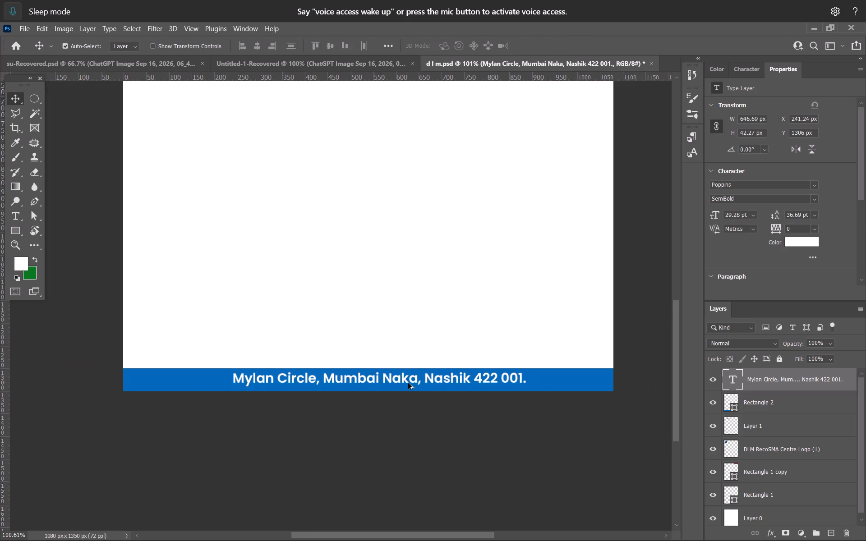
pyautogui.press('Left')
pyautogui.press('Left')
pyautogui.press('Left')
pyautogui.press('Left')
pyautogui.press('Left')
pyautogui.press('Left')
pyautogui.press('Left')
pyautogui.press('Left')
pyautogui.press('Left')
pyautogui.press('Left')
pyautogui.press('Down')
pyautogui.press('Down')
pyautogui.press('Down')
pyautogui.press('Down')
pyautogui.press('Down')
pyautogui.press('Down')
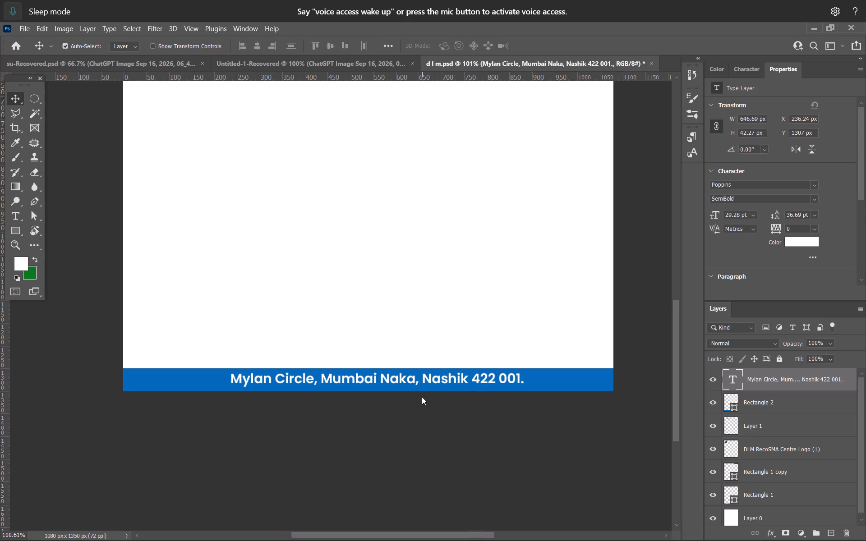
pyautogui.press('Right')
pyautogui.press('Right')
pyautogui.press('Right')
pyautogui.press('Right')
pyautogui.press('Right')
pyautogui.press('Right')
pyautogui.press('Right')
pyautogui.press('Right')
pyautogui.press('Right')
pyautogui.press('Right')
pyautogui.press('Right')
pyautogui.press('Right')
pyautogui.press('Right')
pyautogui.press('Right')
pyautogui.press('Right')
pyautogui.press('Right')
pyautogui.press('Right')
pyautogui.press('Right')
pyautogui.press('Right')
pyautogui.press('Right')
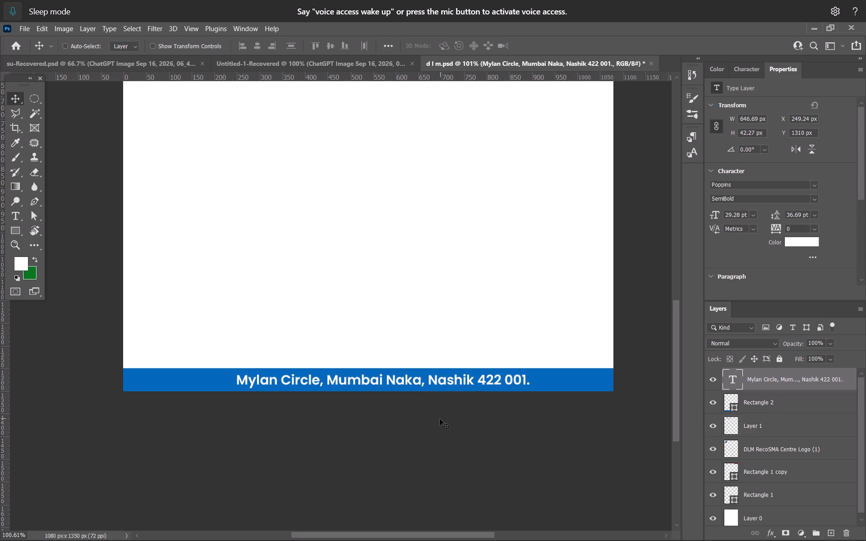
# Enlarge the footer address text to about 721 px wide and 47 px high.
pyautogui.hotkey('ctrl', 't')
pyautogui.moveTo(530, 385); pyautogui.dragTo(570, 389)
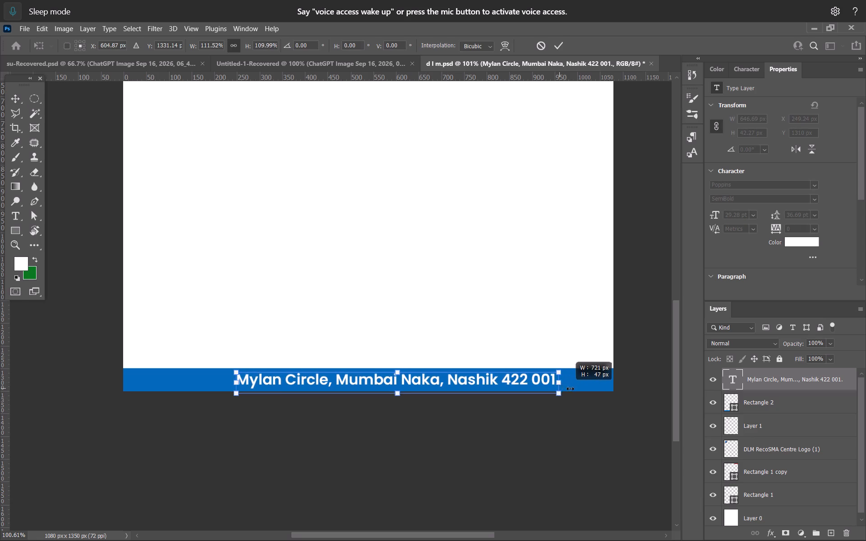
# Enlarge the footer address text to about 778 px wide, or 35.22 pt, and nudge it down slightly within the blue strip.
pyautogui.moveTo(570, 389); pyautogui.dragTo(589, 390)
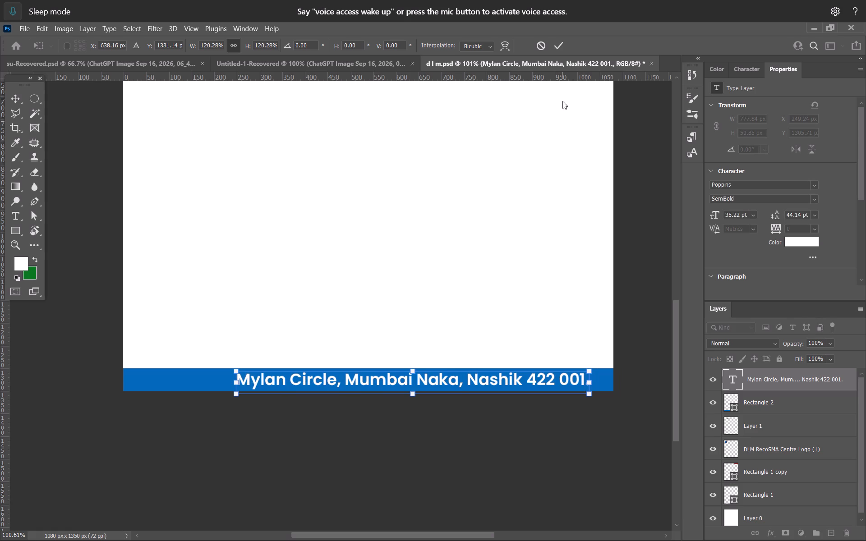
pyautogui.click(552, 46)
pyautogui.press('Down')
pyautogui.press('Down')
pyautogui.press('Down')
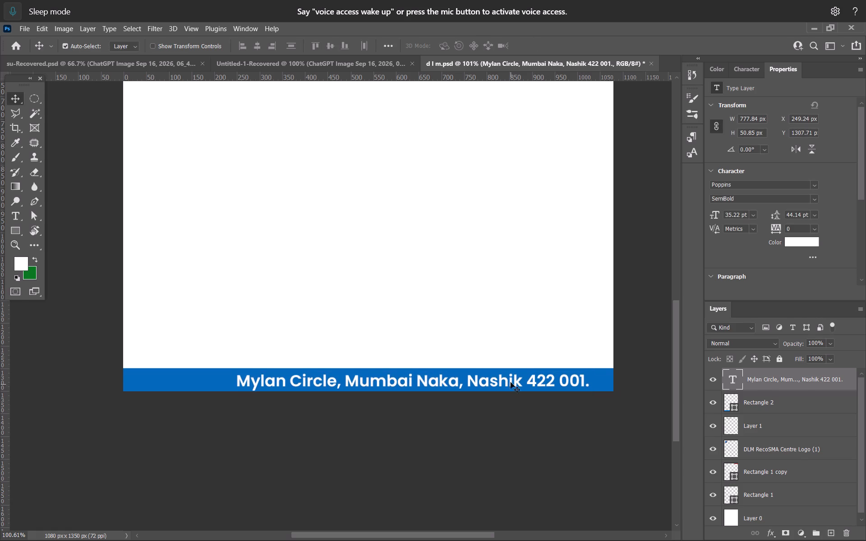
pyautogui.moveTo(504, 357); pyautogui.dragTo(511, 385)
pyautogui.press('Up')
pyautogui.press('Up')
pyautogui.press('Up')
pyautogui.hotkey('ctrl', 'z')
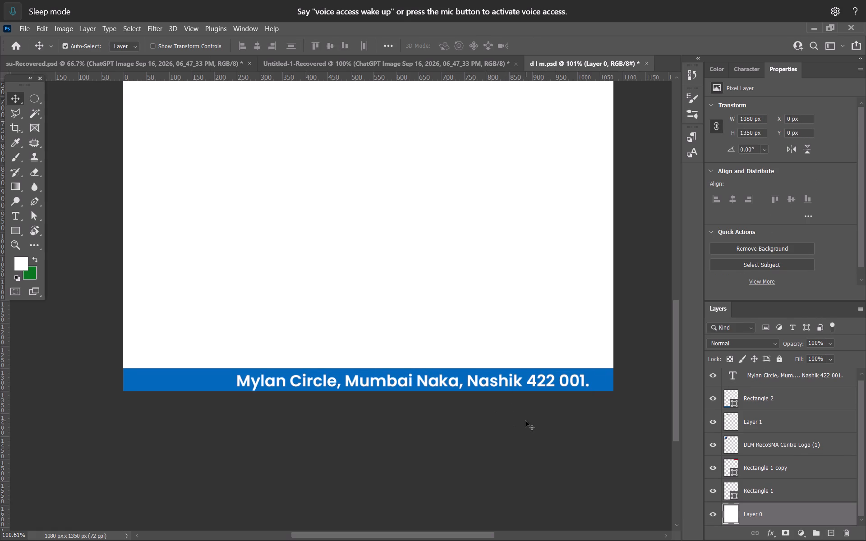
# Nudge the footer address text back up by about 3 px to around Y 1306 px.
pyautogui.click(501, 383)
pyautogui.press('Up')
pyautogui.press('Up')
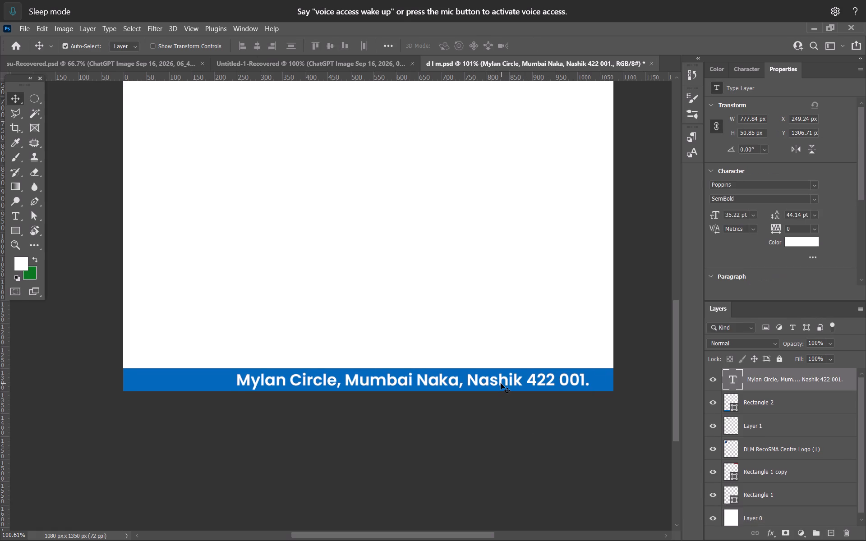
pyautogui.press('Up')
# Nudge the blue footer strip up by about 5 px behind the address text.
pyautogui.click(196, 382)
pyautogui.press('Up')
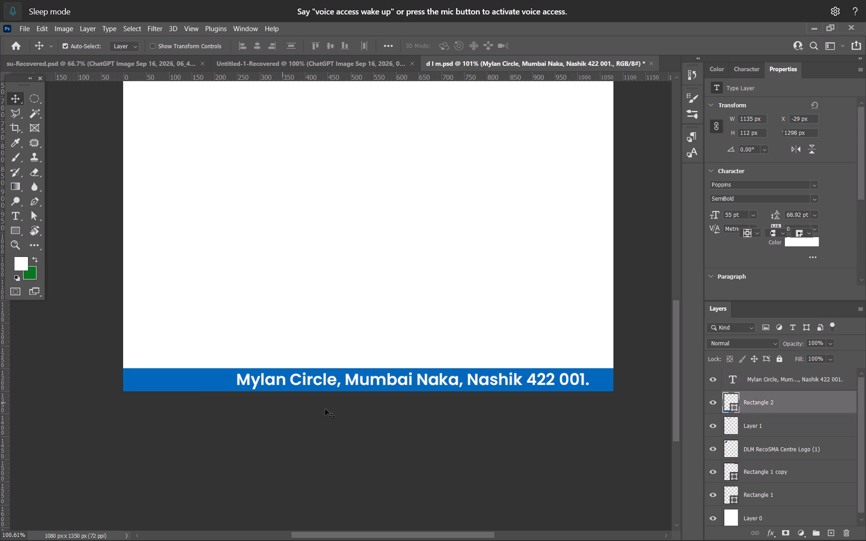